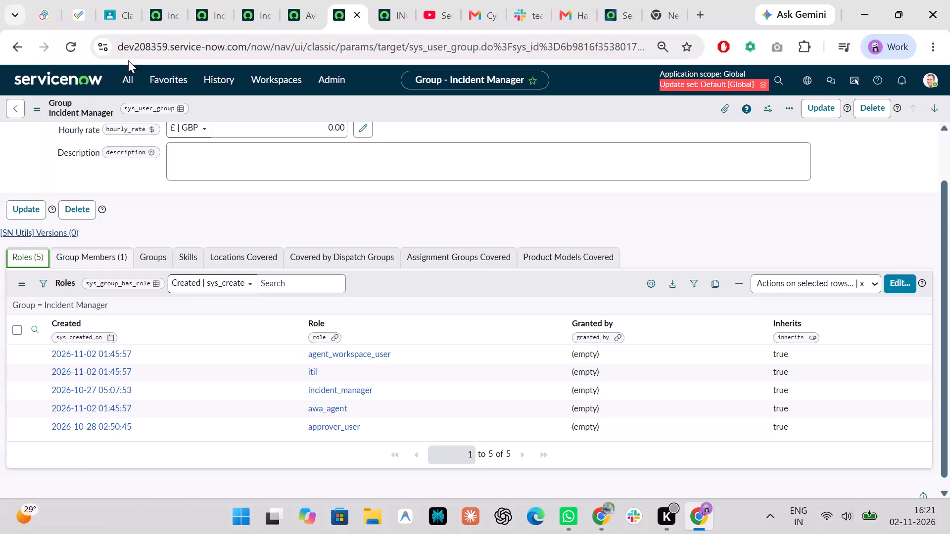
Switch to the YouTube video on ServiceNow CSM Major Case and Major Issue Management and watch the Major Issue Management explanation.
click(449, 0)
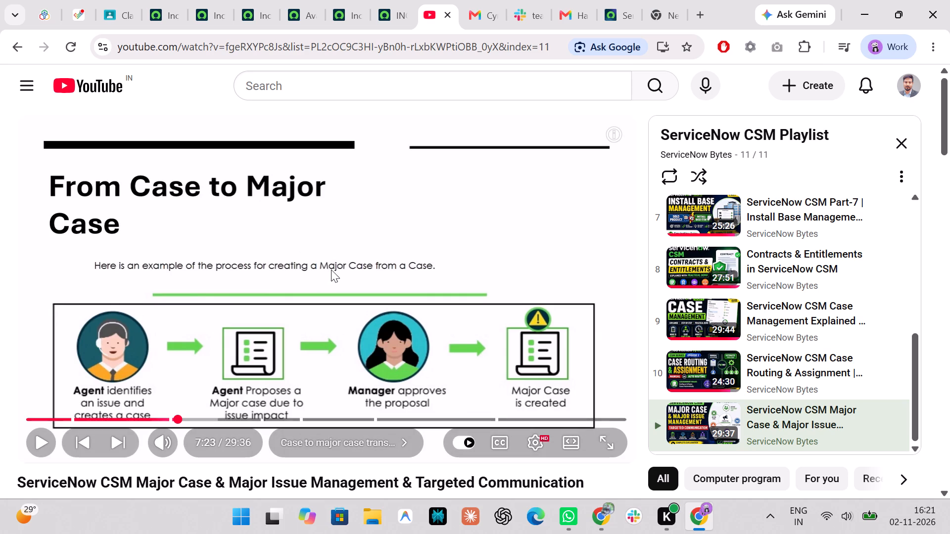
key(space)
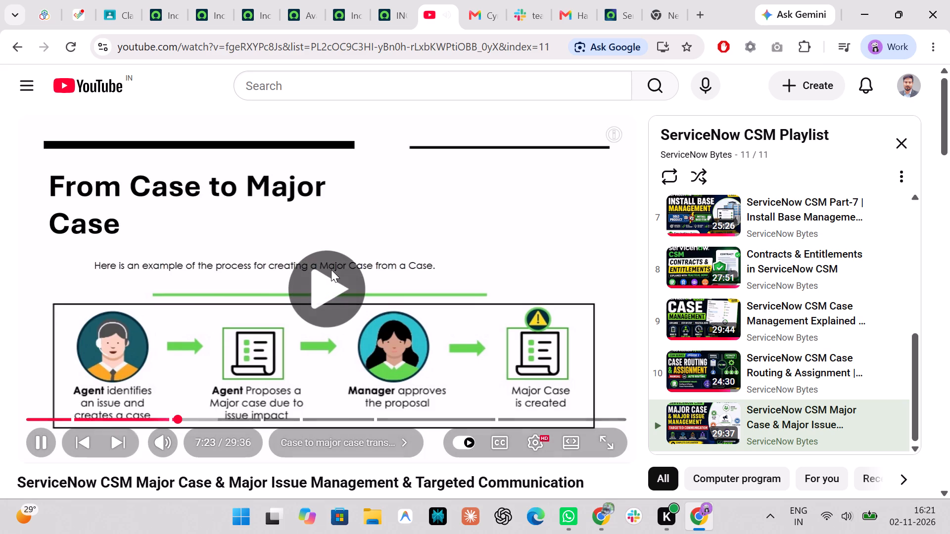
text(n)
key(space)
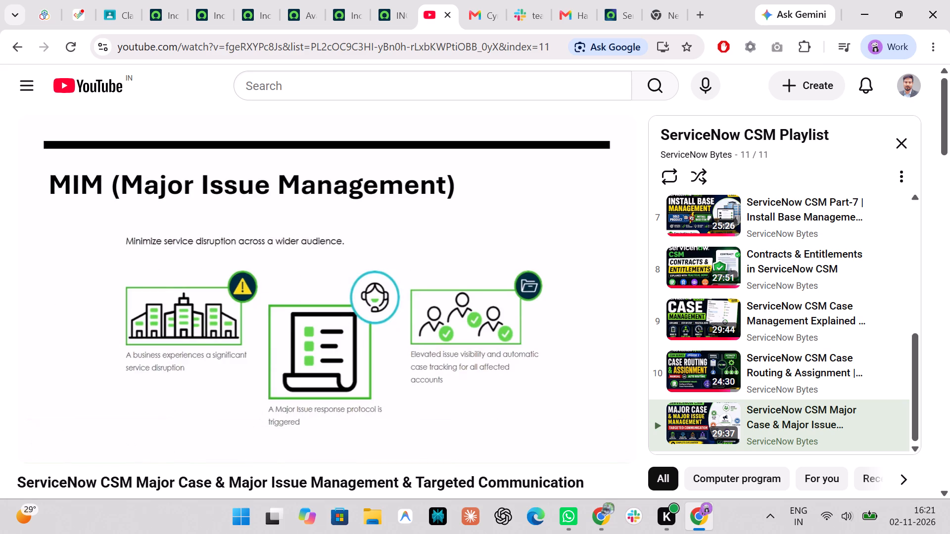
key(space)
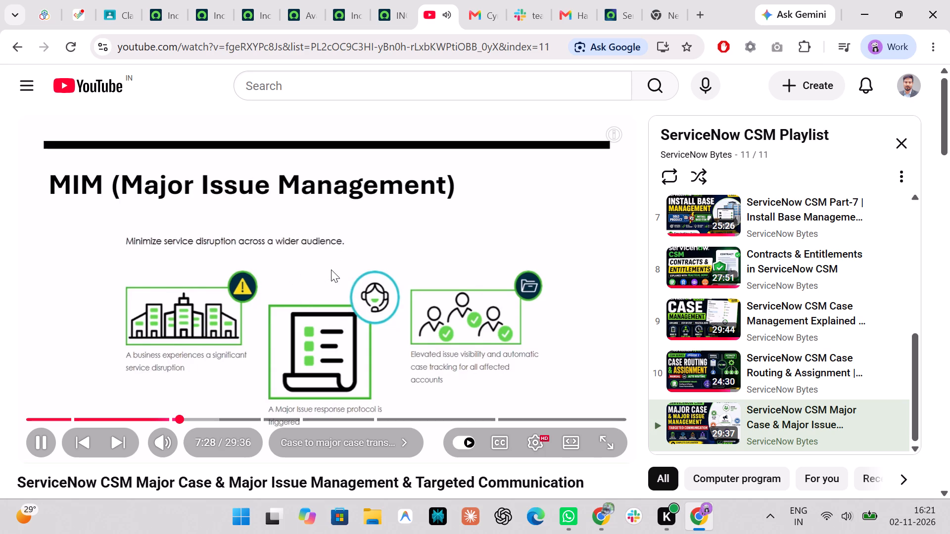
click(364, 282)
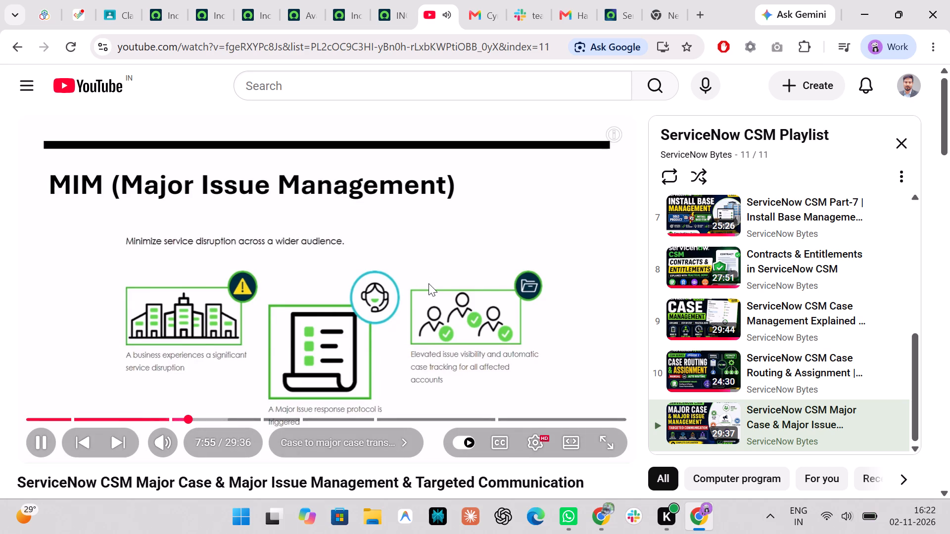
Switch to Zoho Projects and check the newest notification, about a task list added in On-Bench, closing the notifications when done.
click(79, 0)
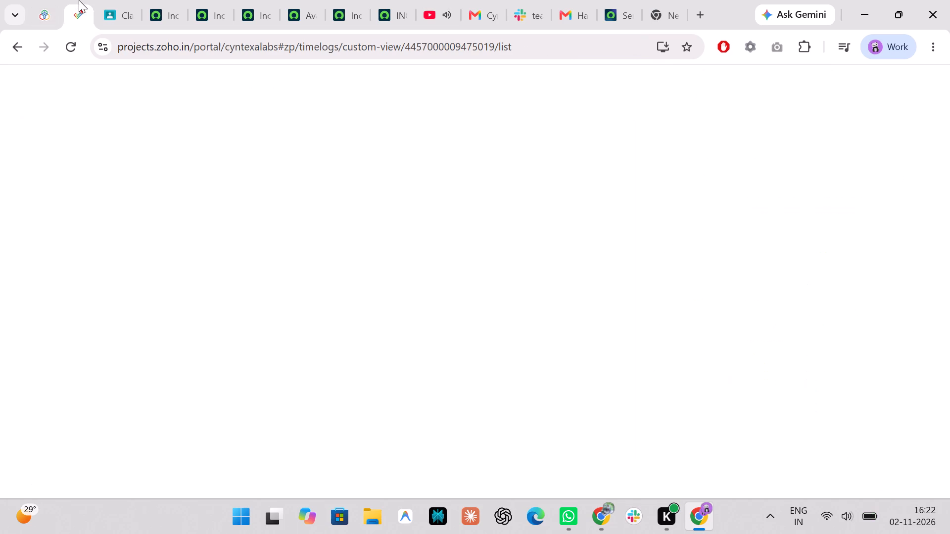
click(801, 106)
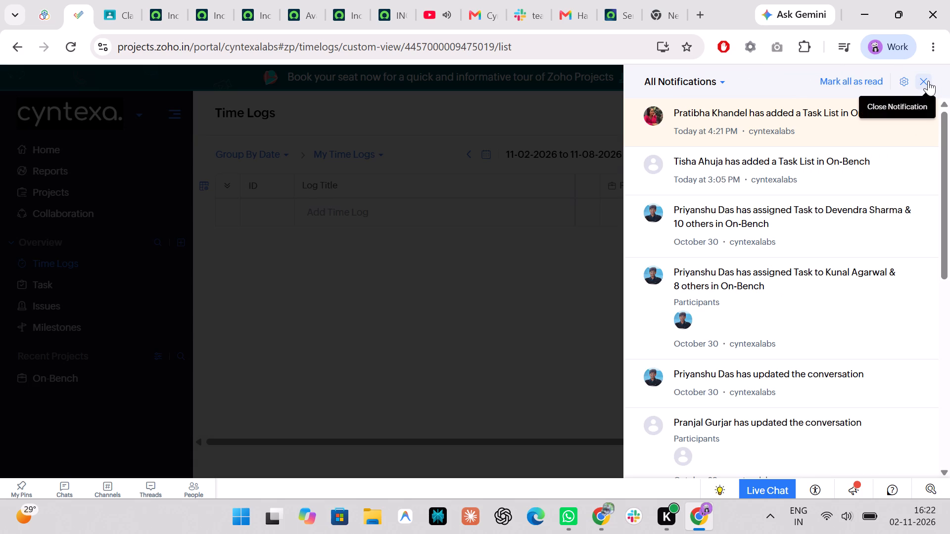
click(928, 81)
click(806, 109)
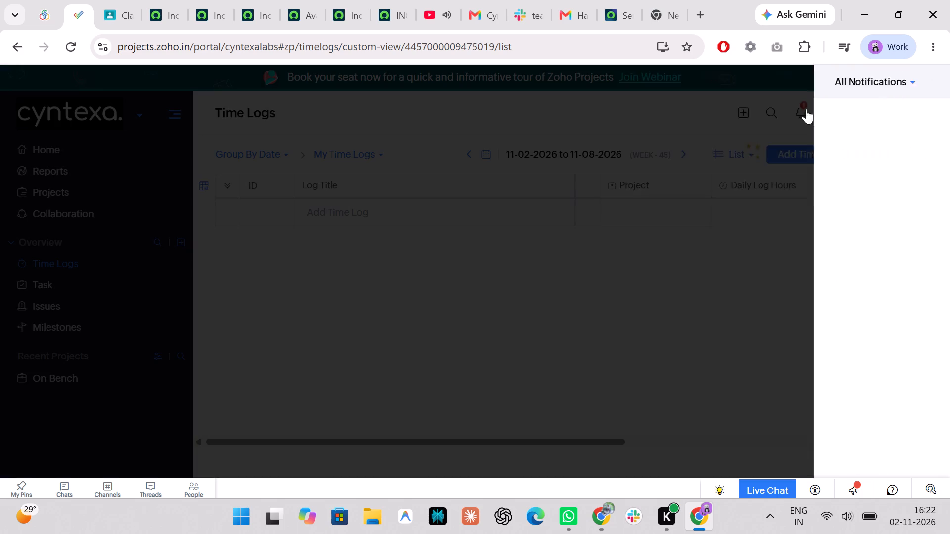
click(856, 114)
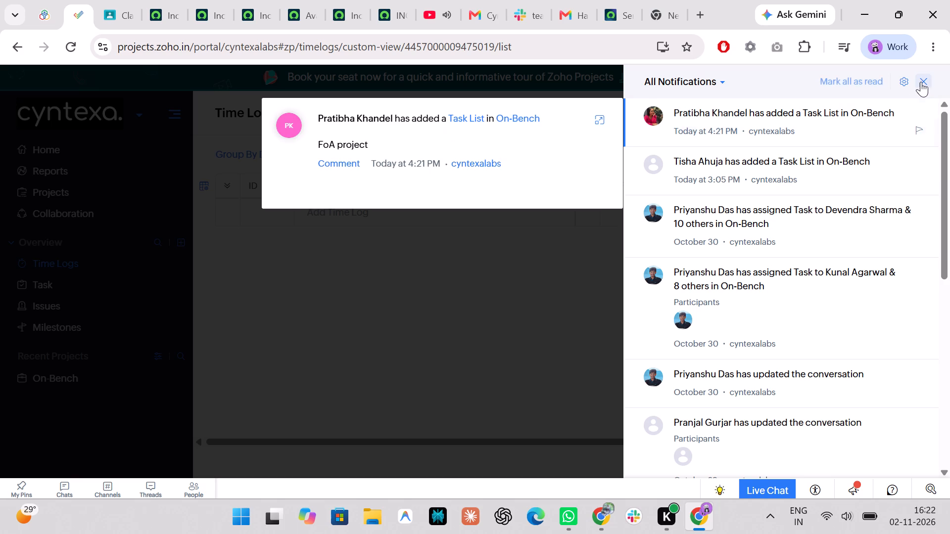
click(921, 82)
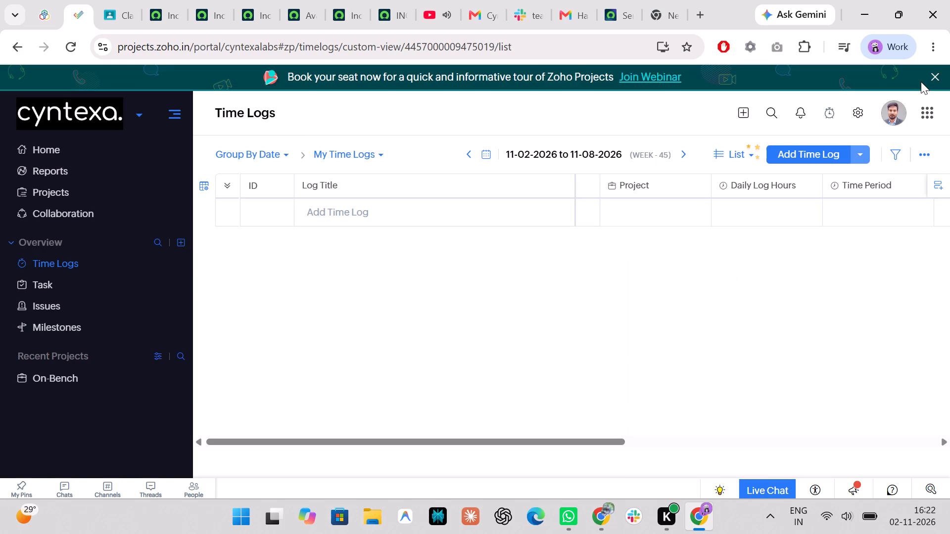
Return to the ServiceNow CSM video on YouTube and continue watching the part on turning a case into a major case.
click(458, 0)
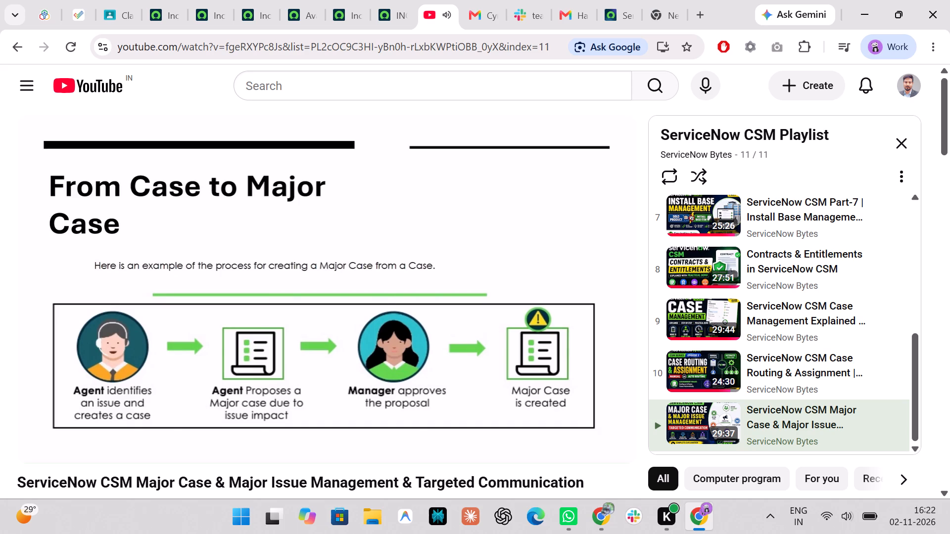
key(space)
key(space)
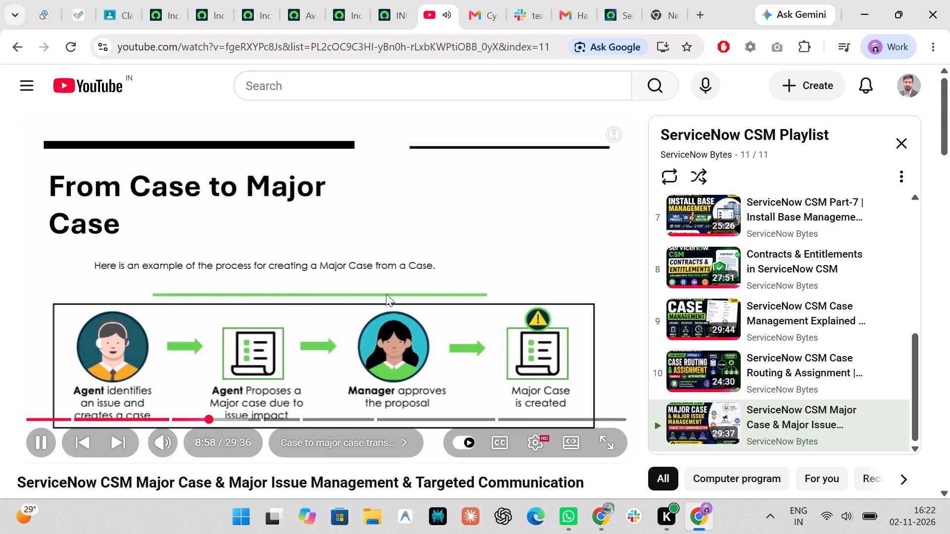
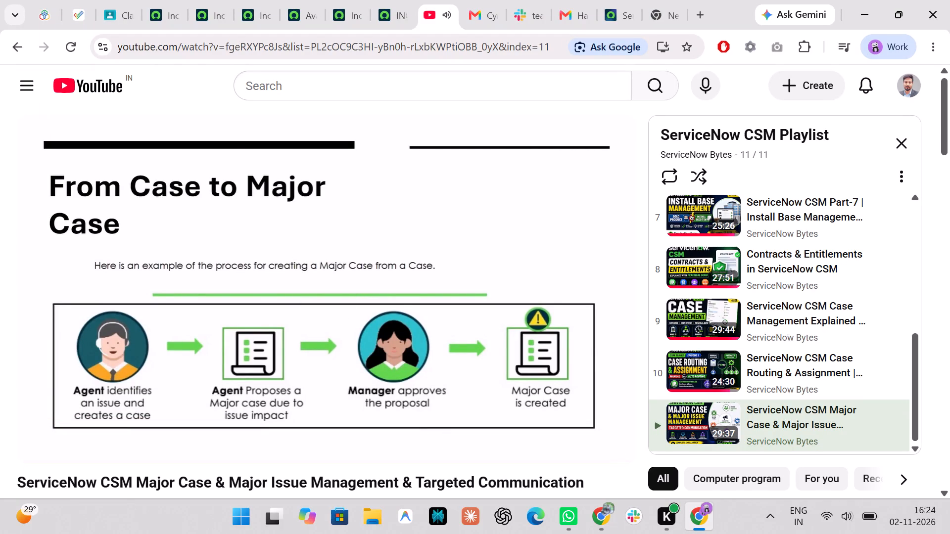
Pause the video on the "From Case to Major Case" slide to study the process diagram, and resume playback.
click(572, 372)
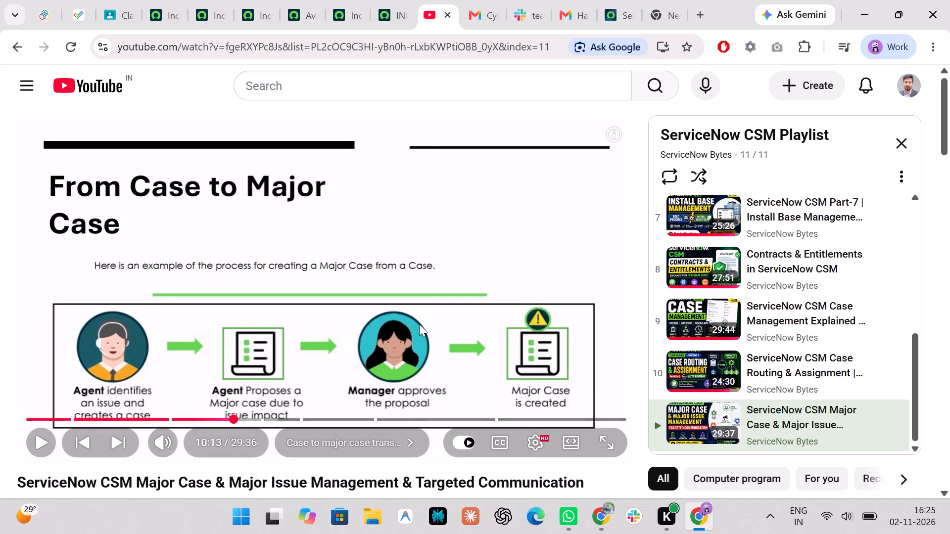
click(408, 300)
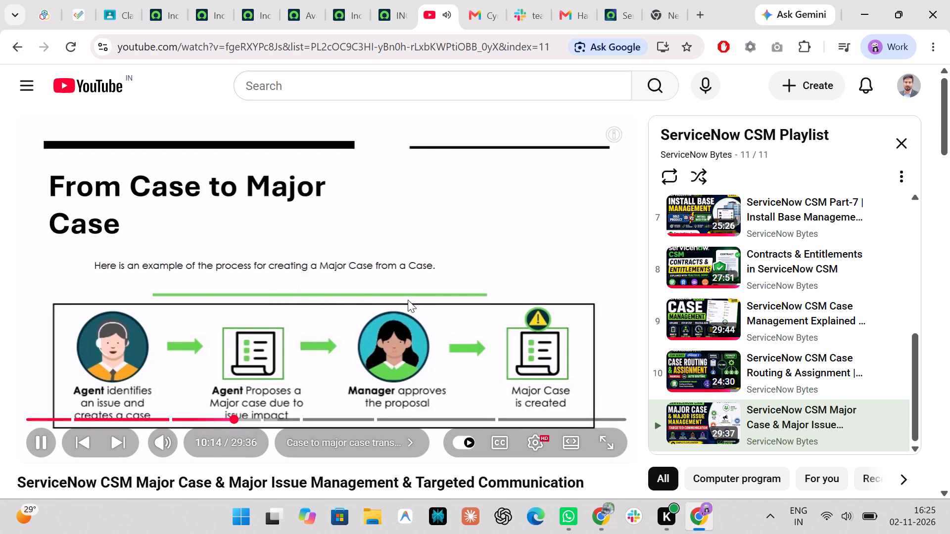
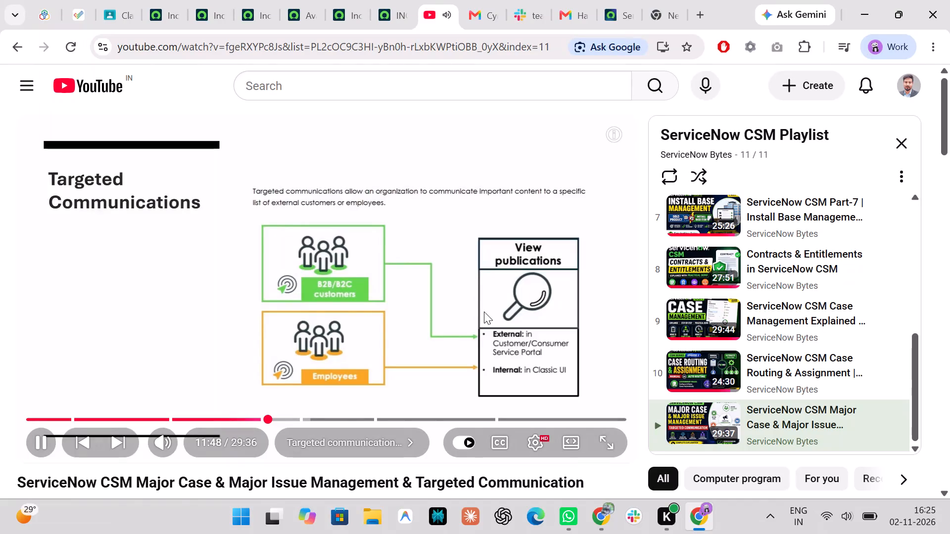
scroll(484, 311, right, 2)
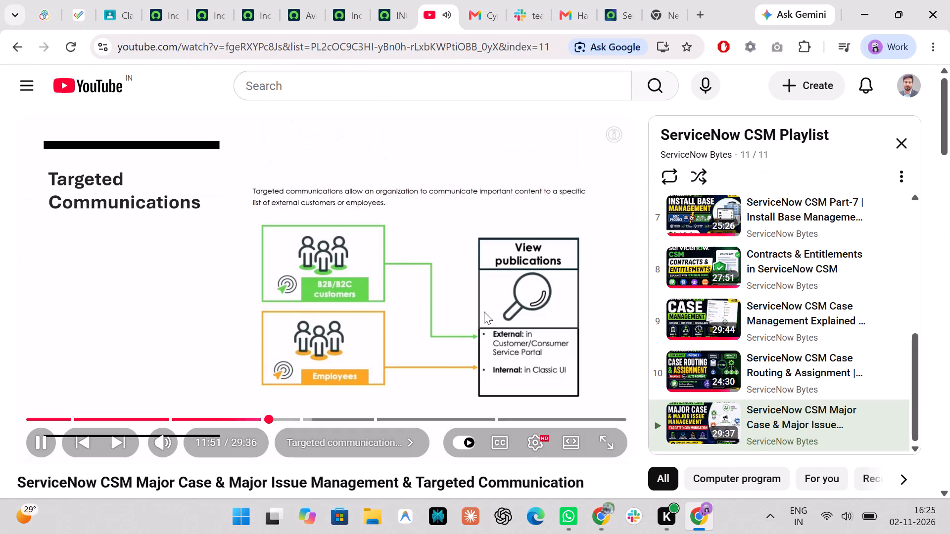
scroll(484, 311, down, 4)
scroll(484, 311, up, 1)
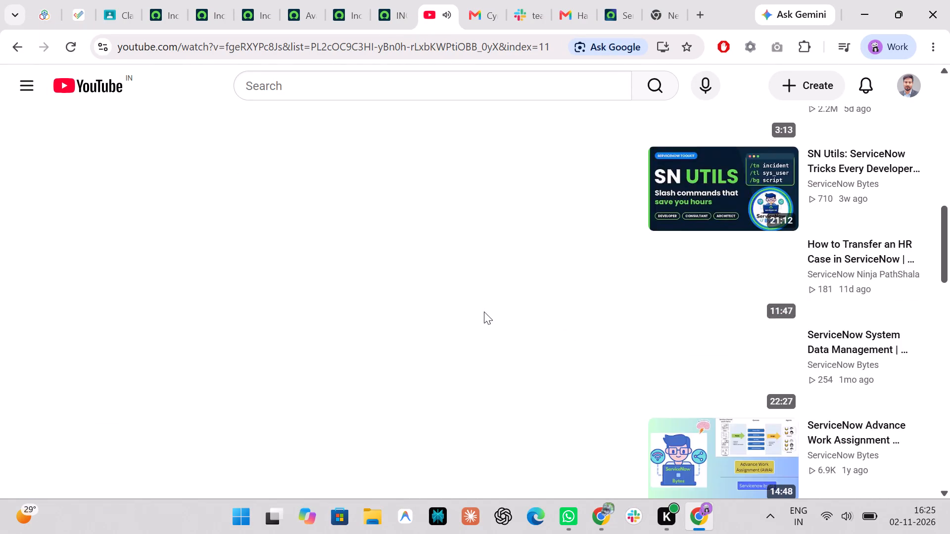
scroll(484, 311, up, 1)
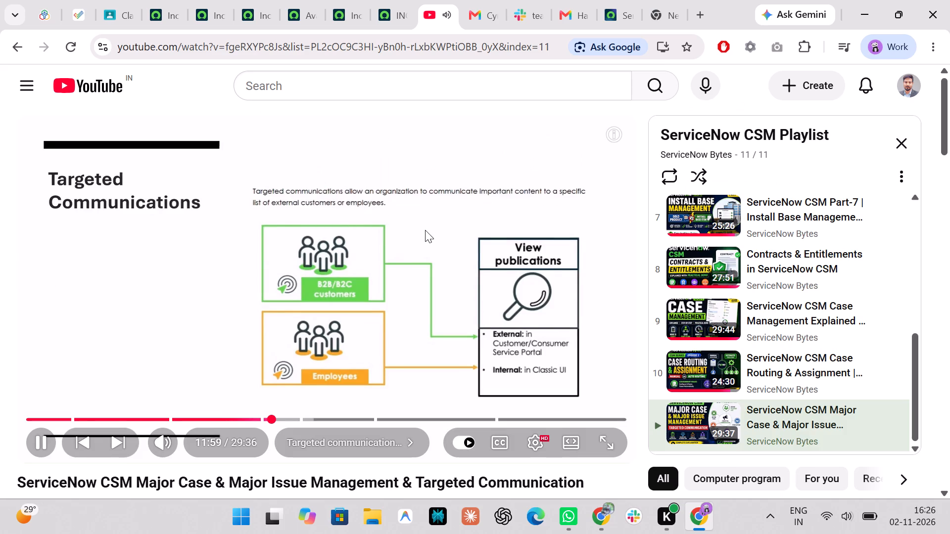
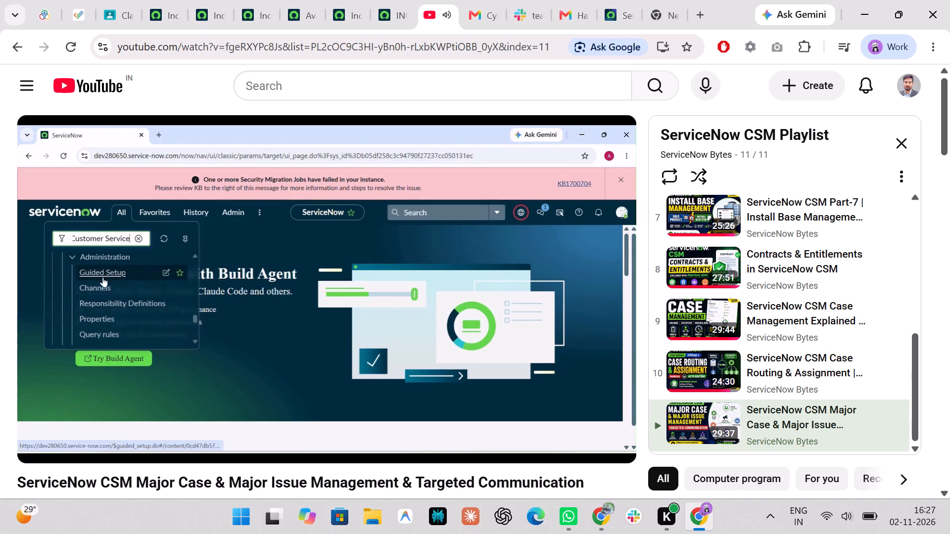
Pause the ServiceNow CSM major case tutorial video at about 15:31, in the section on configuring case properties.
key(space)
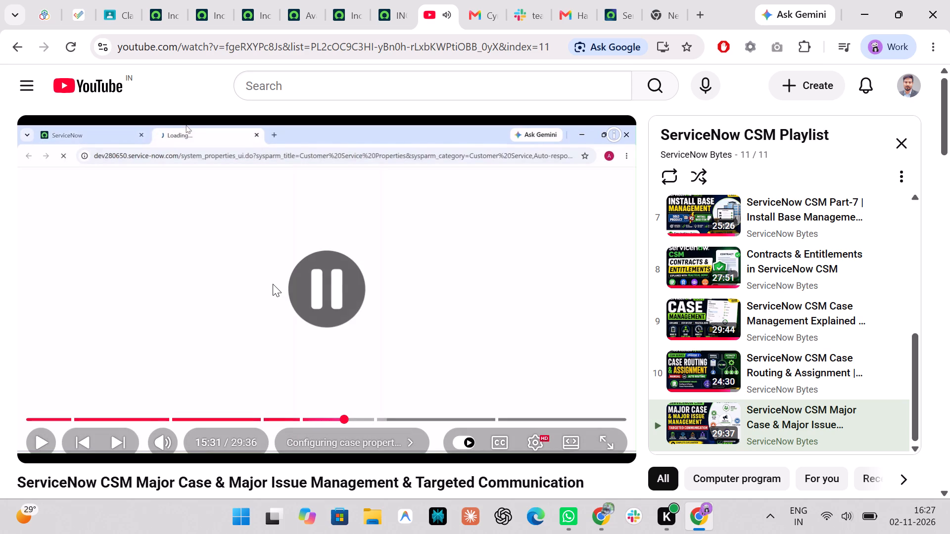
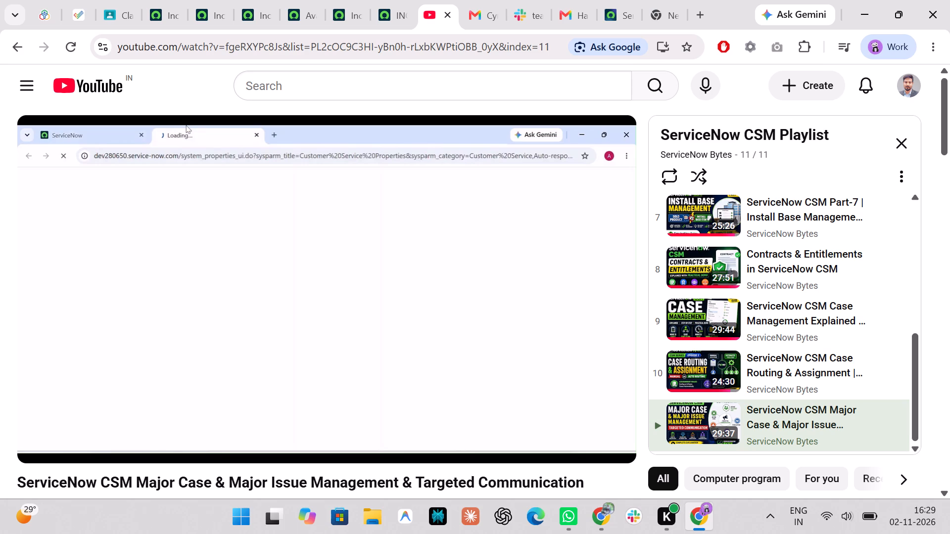
Watch the tutorial's section on configuring case properties up to about 16:10.
click(251, 178)
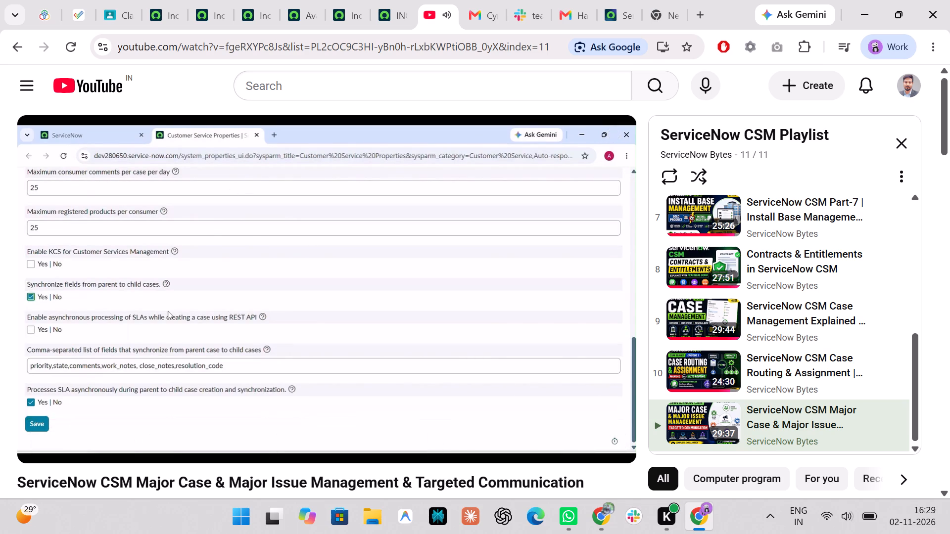
click(189, 236)
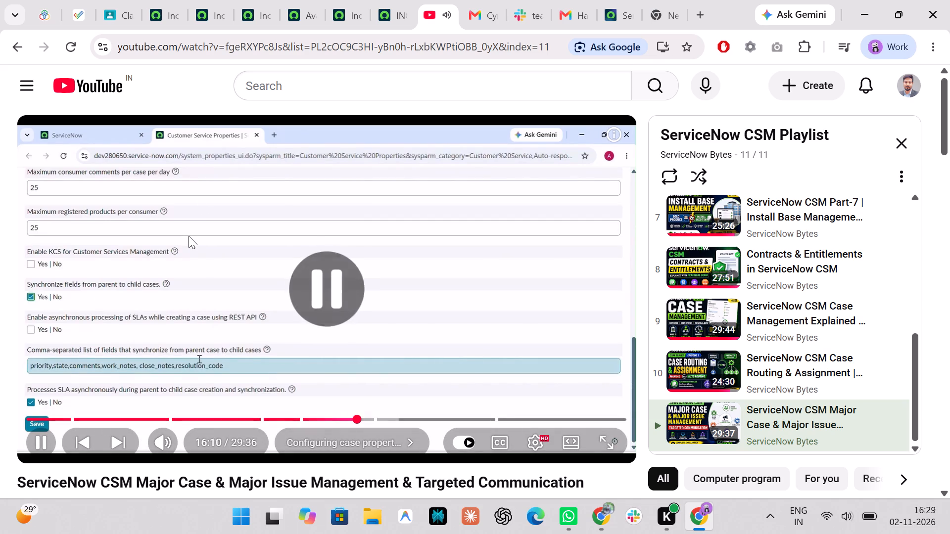
Switch to the ServiceNow instance, filter the navigator for customer, and open Properties under Customer Service Administration in a new tab.
click(401, 0)
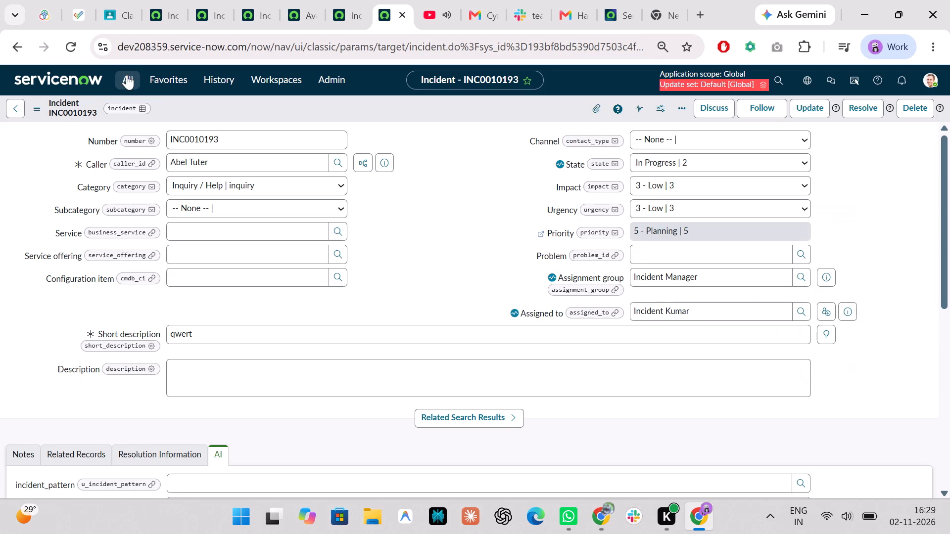
click(131, 75)
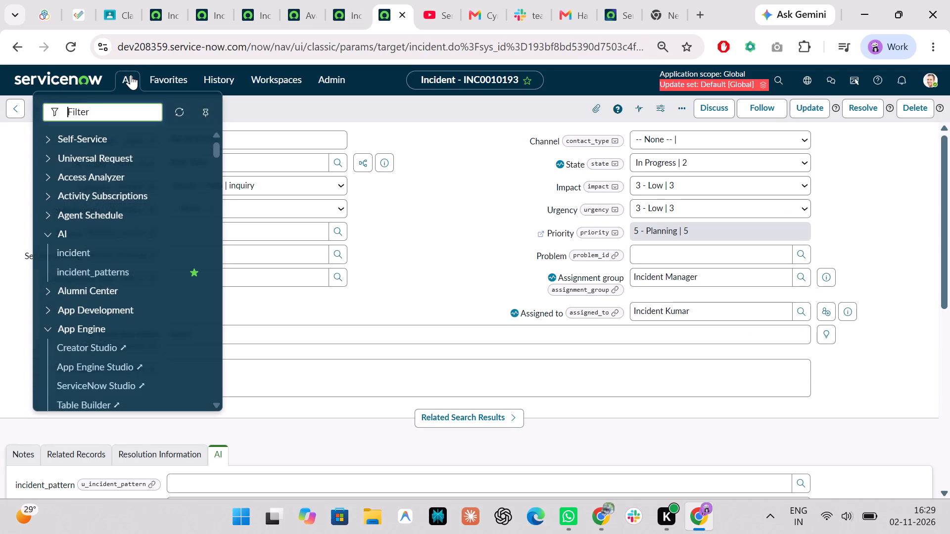
text(constomer)
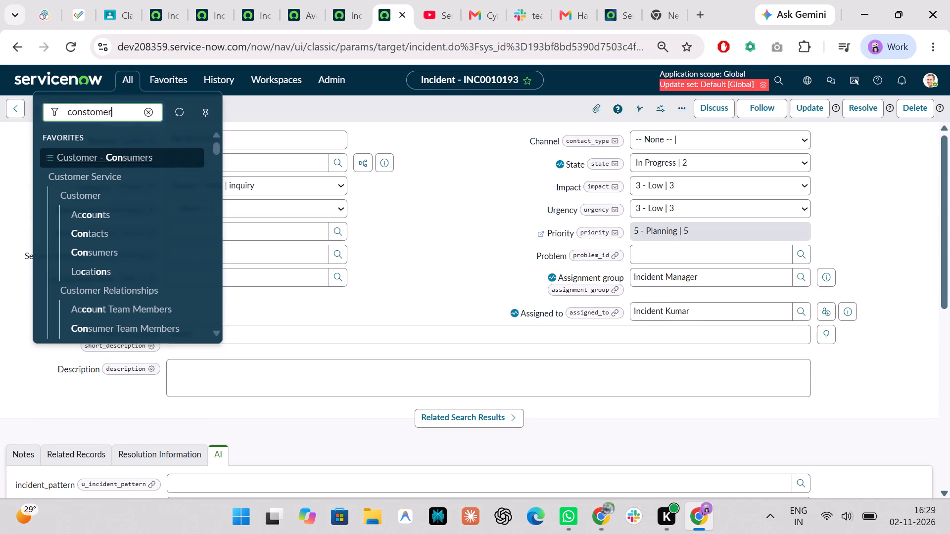
key(space)
scroll(123, 176, down, 1)
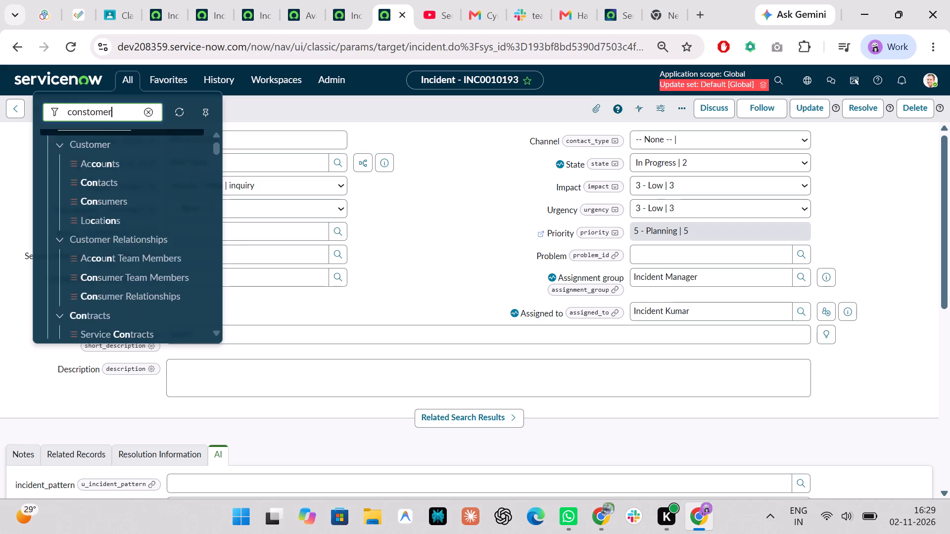
scroll(123, 176, down, 1)
key(BackSpace)
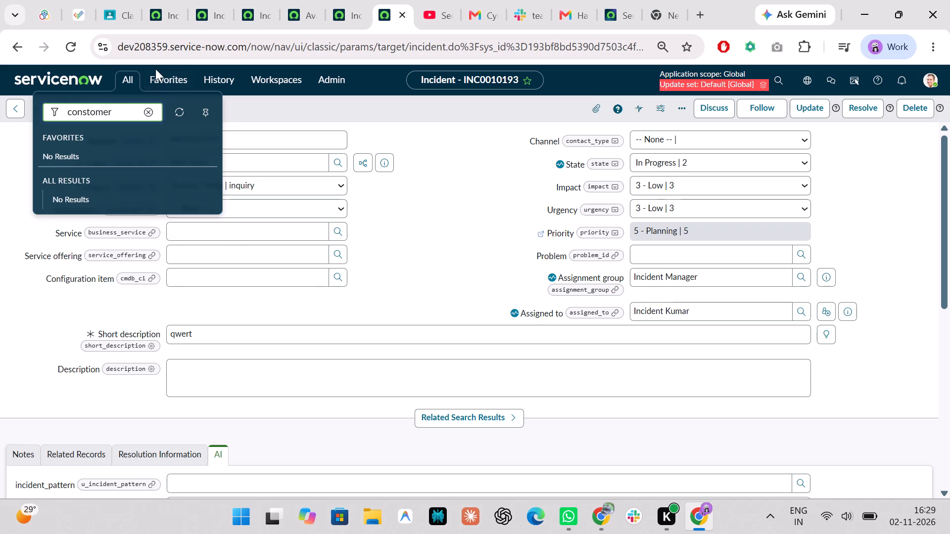
key(BackSpace)
key(BackSpace)
key(BackSpace)
key(BackSpace)
key(BackSpace)
key(BackSpace)
key(BackSpace)
key(BackSpace)
text(ustomer)
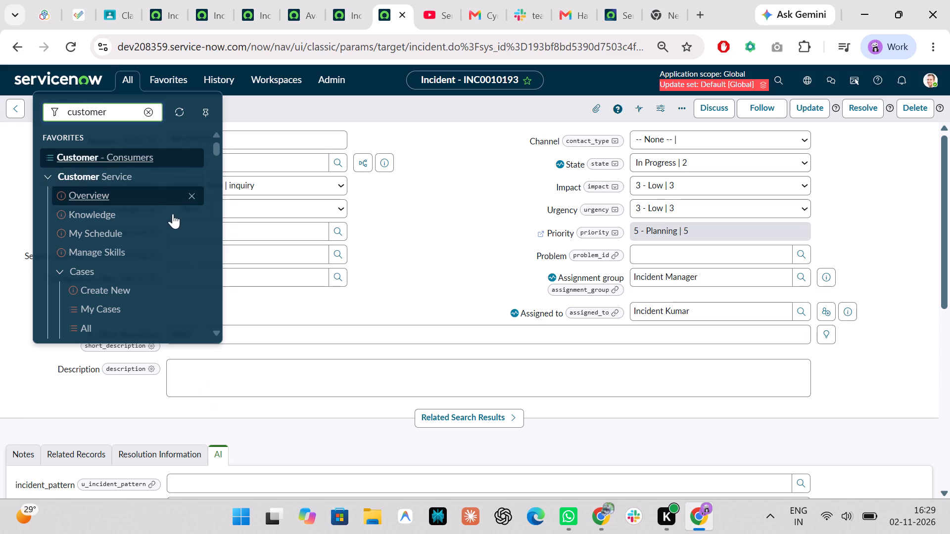
scroll(157, 237, down, 4)
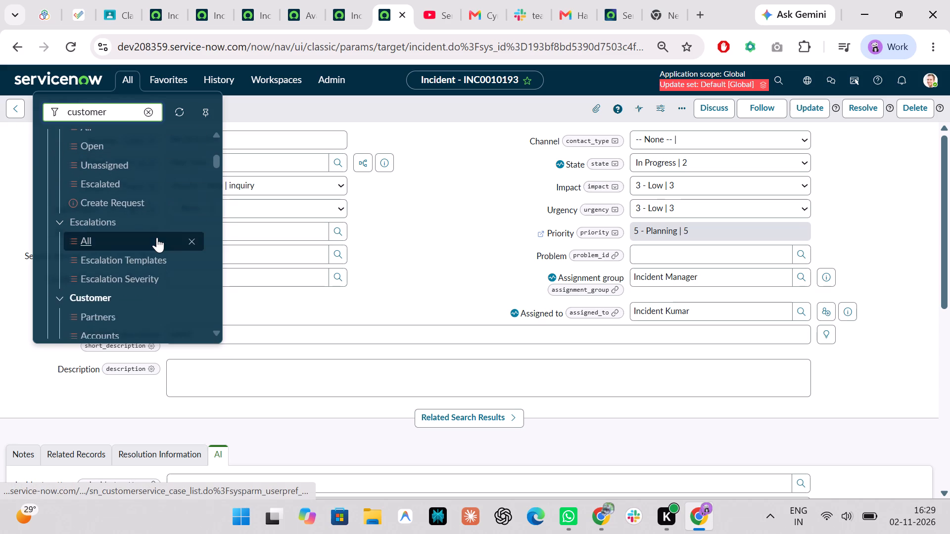
scroll(157, 237, down, 4)
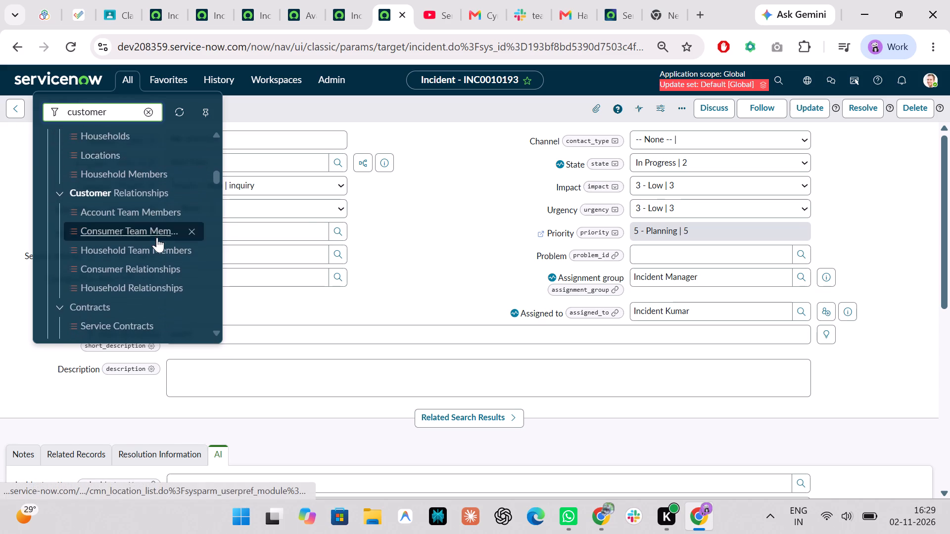
scroll(157, 237, down, 4)
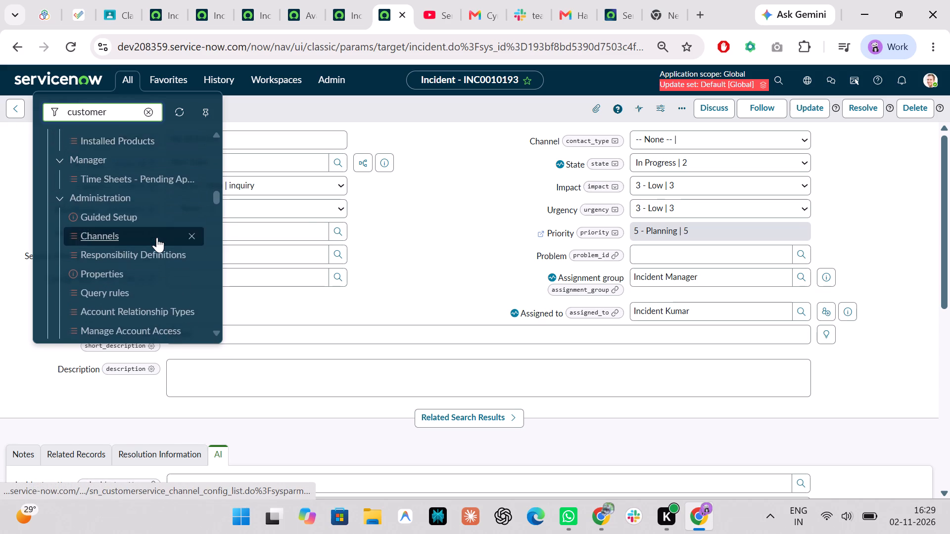
scroll(157, 237, down, 3)
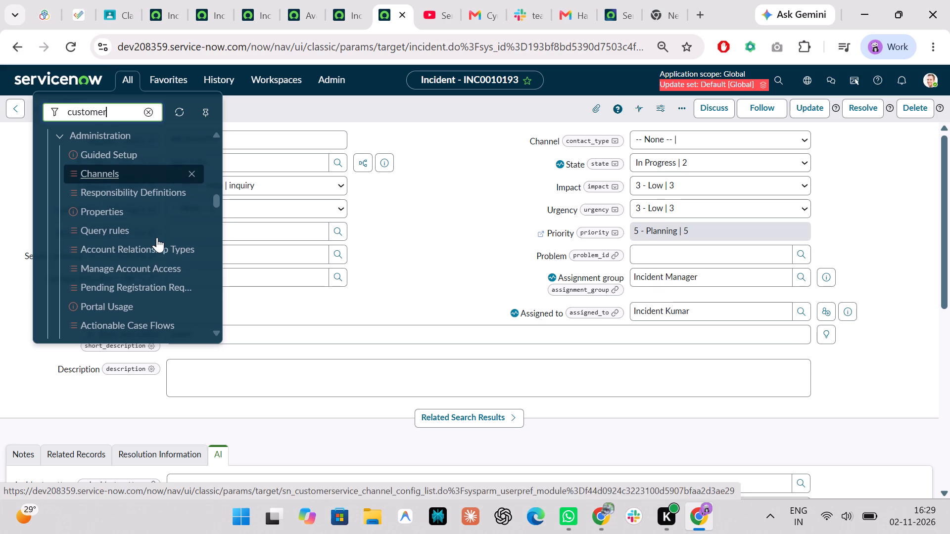
ctrl+click(102, 210)
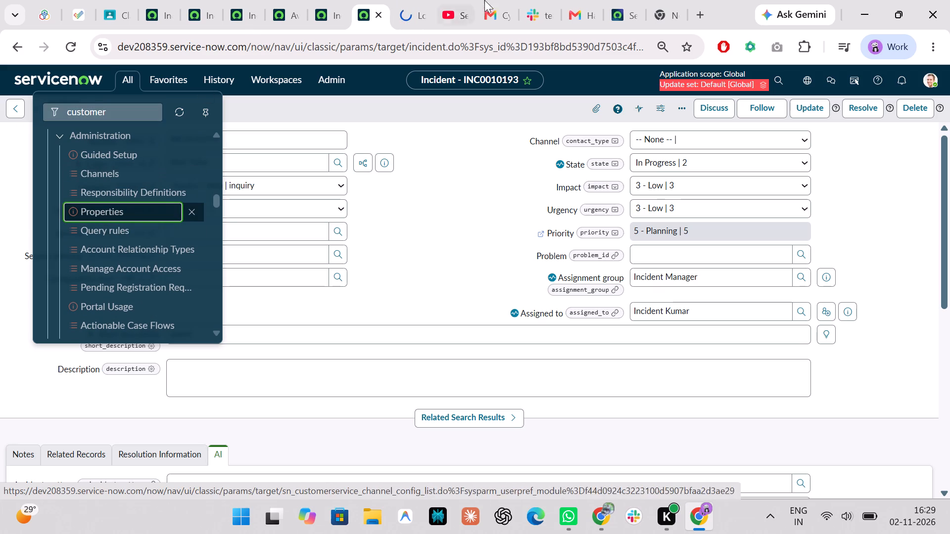
Return to the tutorial video and move its tab ahead of the newly opened properties tab.
click(419, 0)
drag(459, 0, 421, 0)
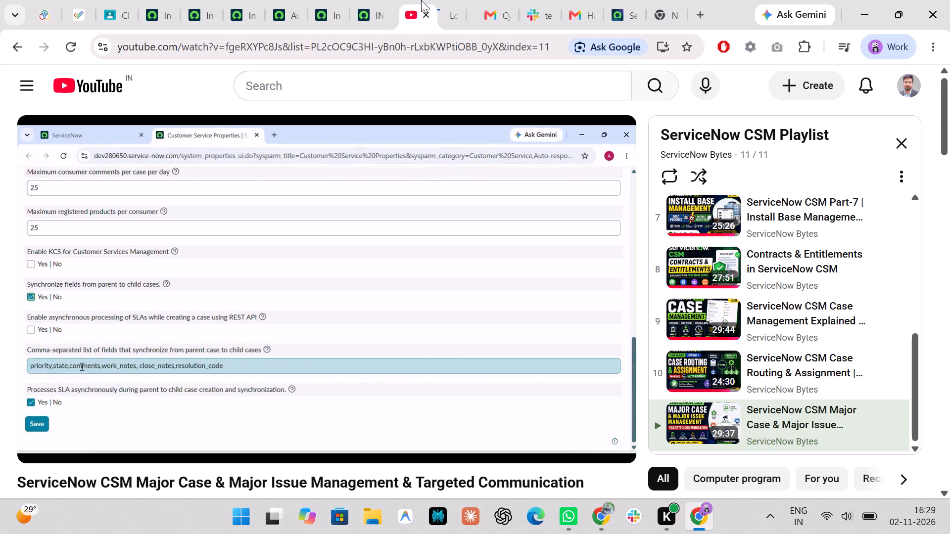
drag(421, 0, 414, 0)
Watch the tutorial's case properties section up to about 16:13.
click(353, 248)
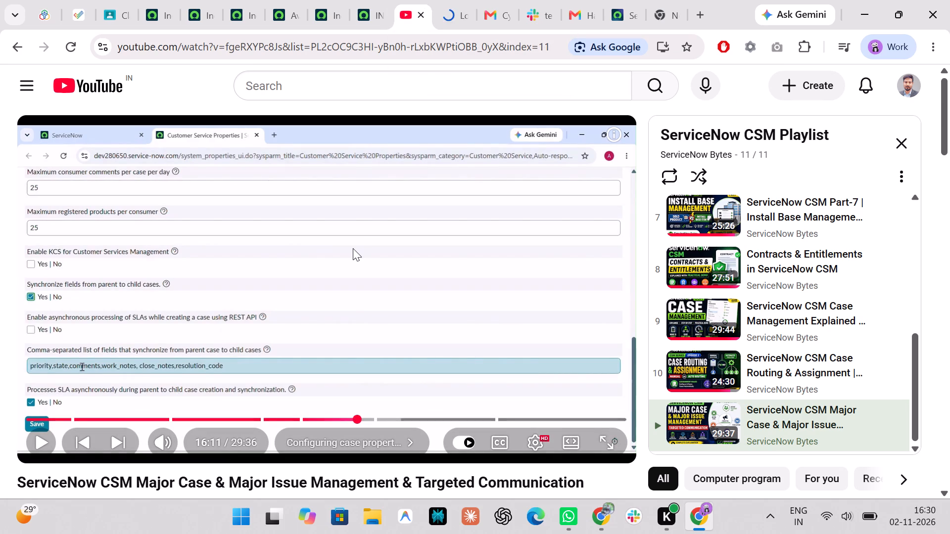
click(381, 231)
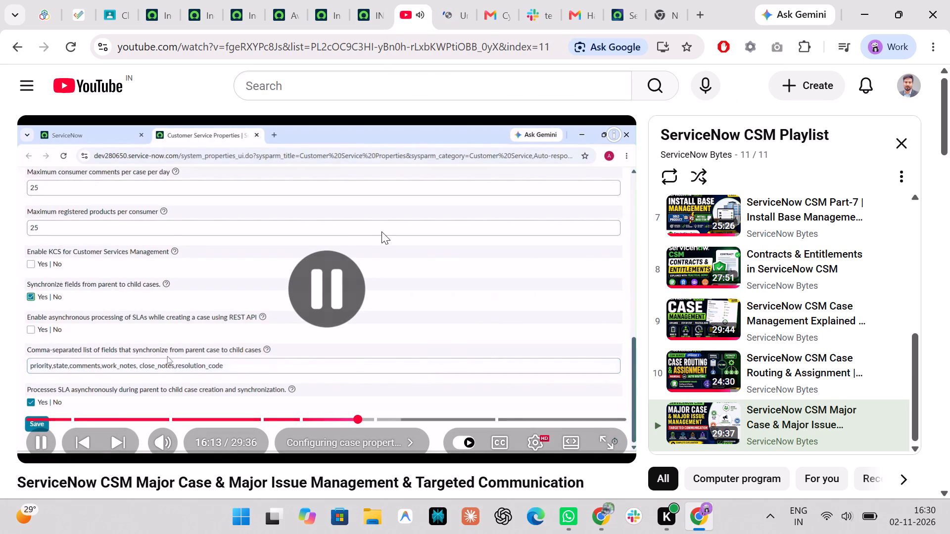
In Customer Service Properties, switch to the Customer Service application scope and enable synchronizing fields from parent to child cases.
click(440, 0)
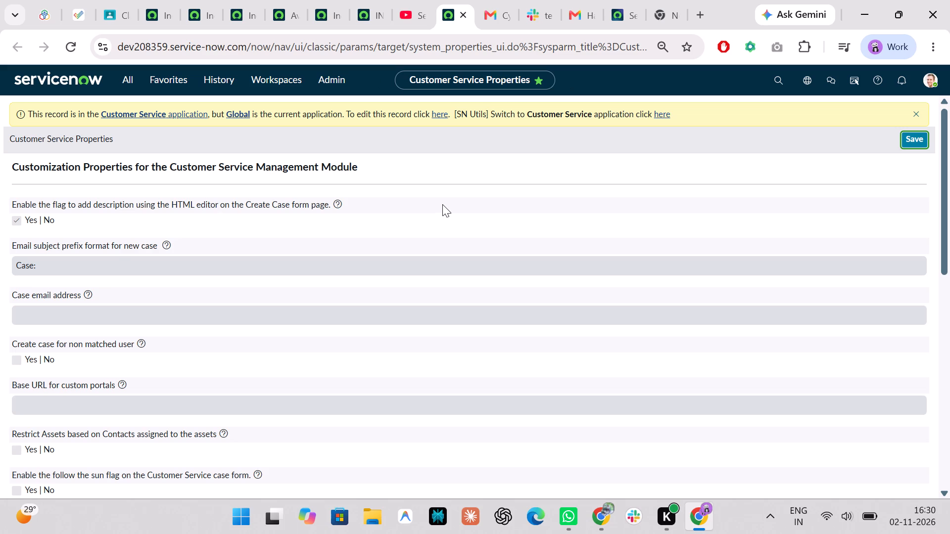
click(664, 114)
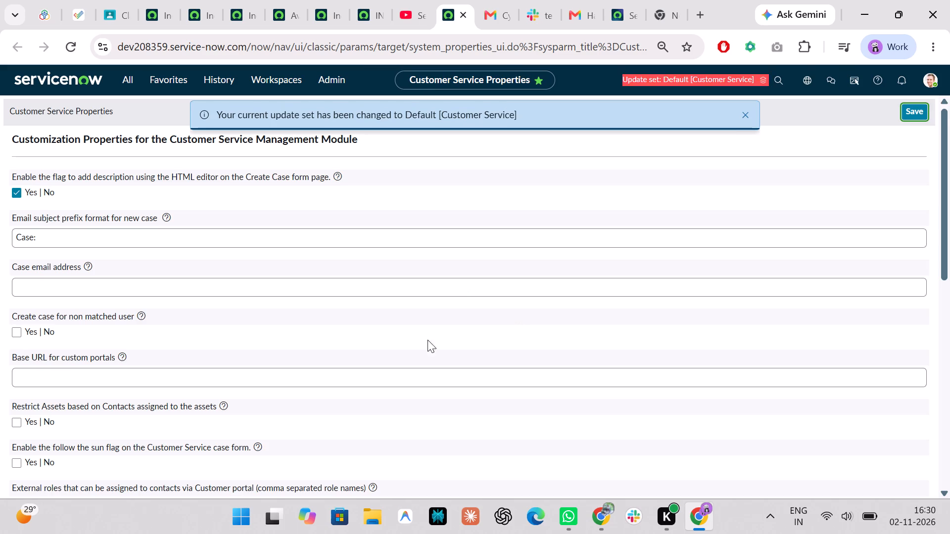
scroll(404, 343, down, 5)
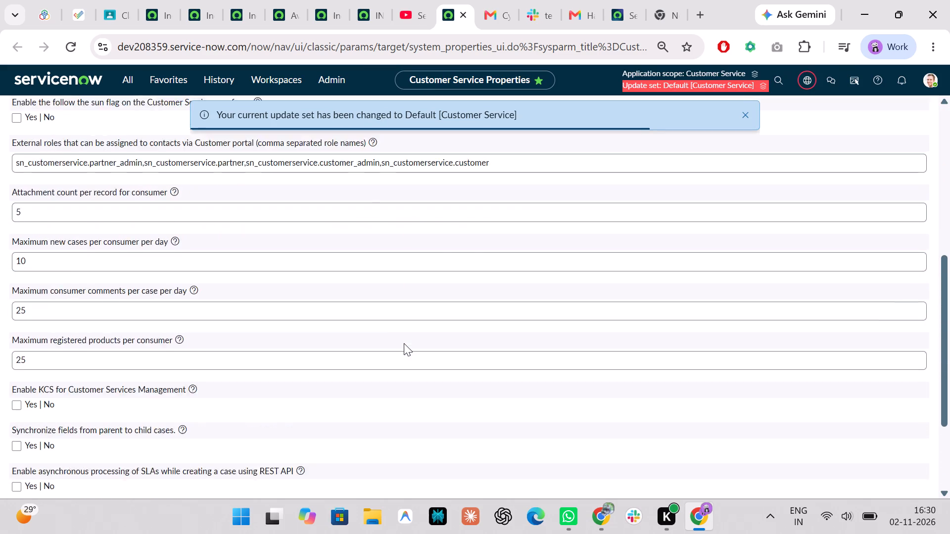
scroll(404, 343, down, 2)
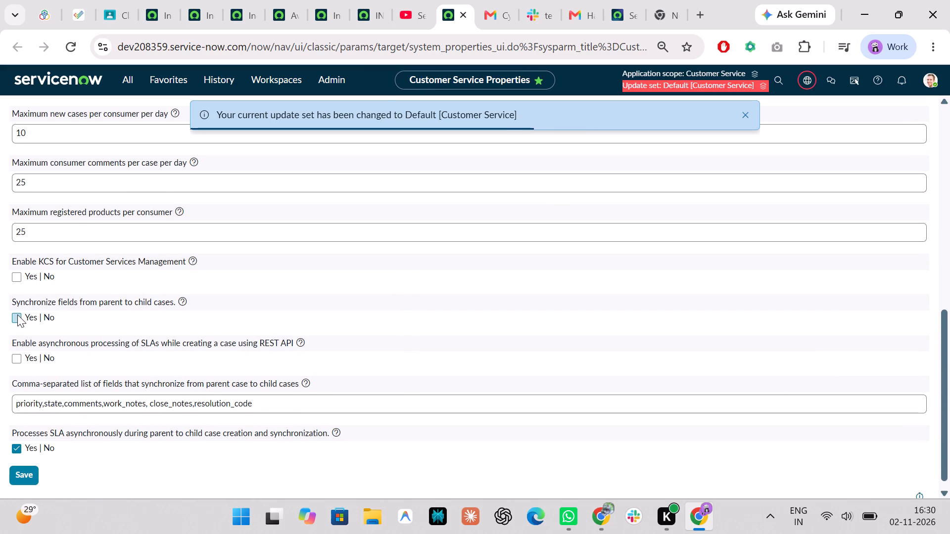
click(17, 314)
Watch the tutorial up to about 16:51, where fields are added to the parent-to-child synchronization list.
click(415, 0)
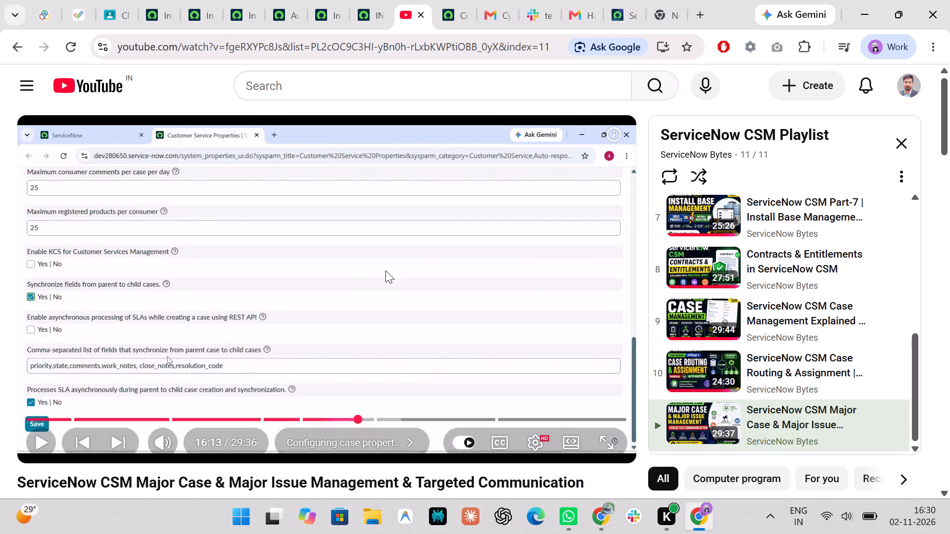
click(385, 270)
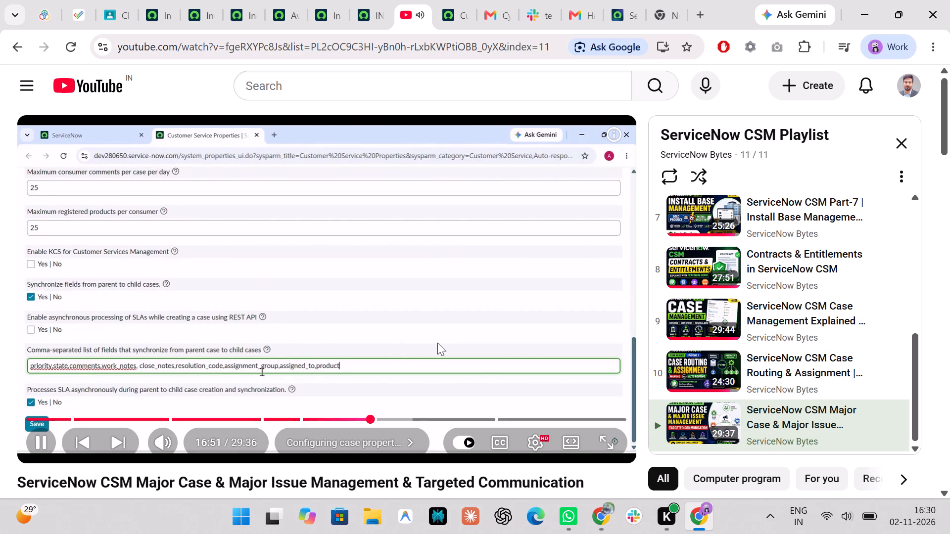
click(475, 308)
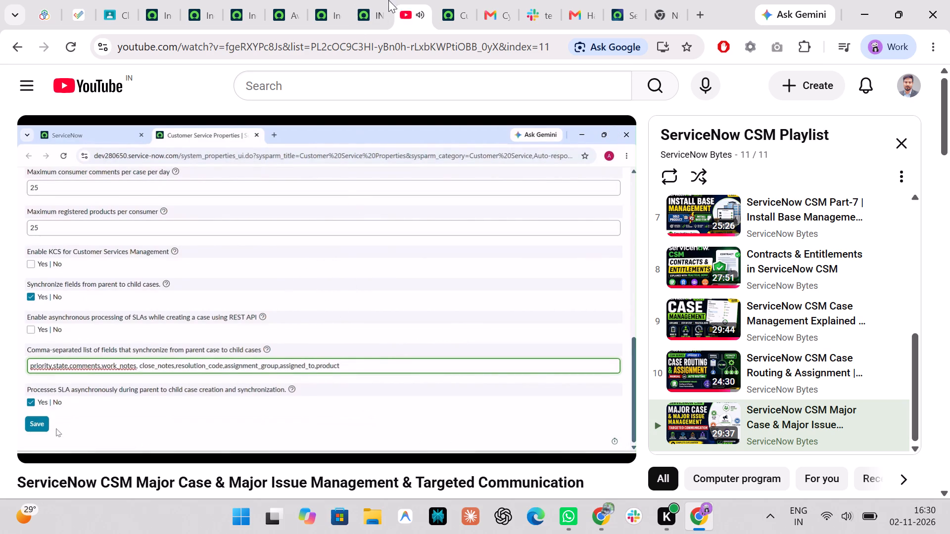
In Customer Service Properties, append assignment_group,assignment_to to the list of fields that synchronize from parent case to child cases.
click(436, 0)
click(277, 400)
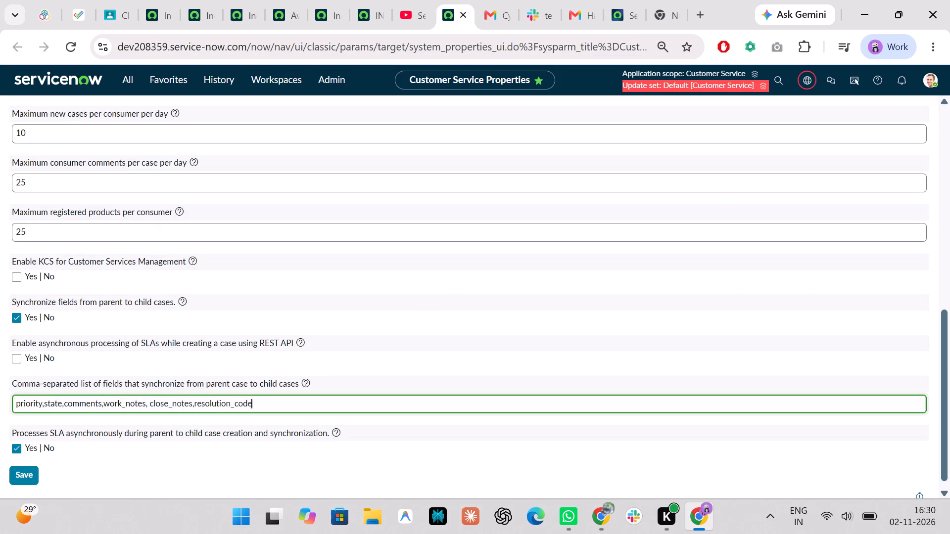
text(,assignment_f)
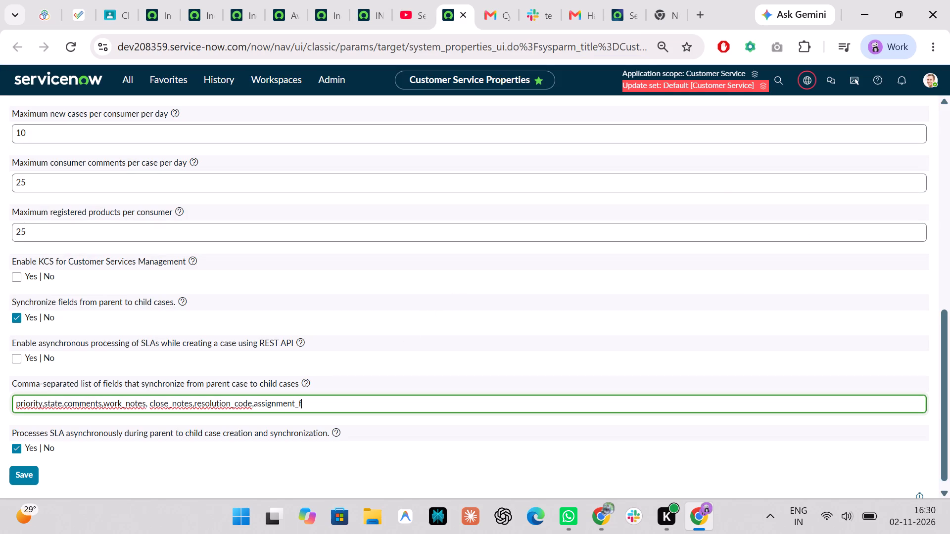
key(BackSpace)
text(grou)
text(p,assign)
text(ment_to)
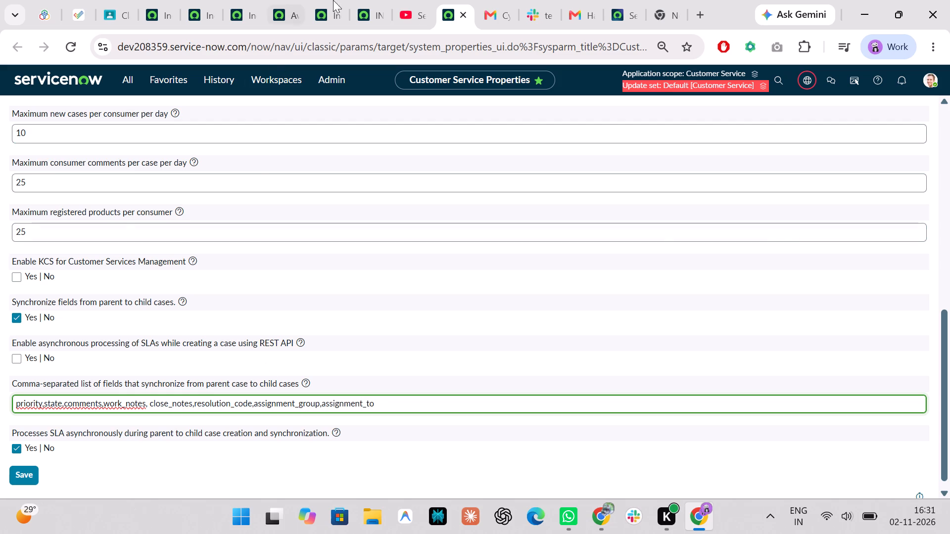
Compare the synchronized field list with the tutorial's and change its last field name to assignend_to.
click(424, 0)
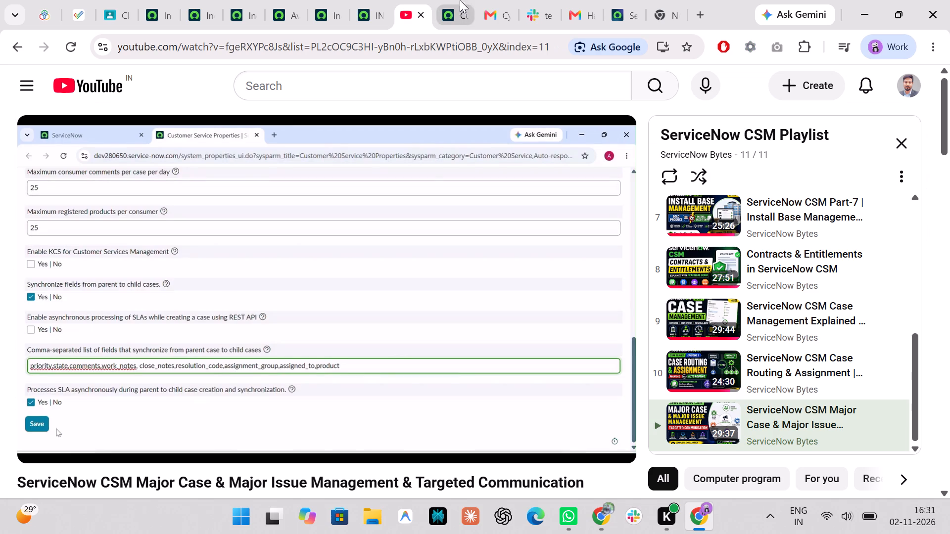
click(477, 0)
click(434, 0)
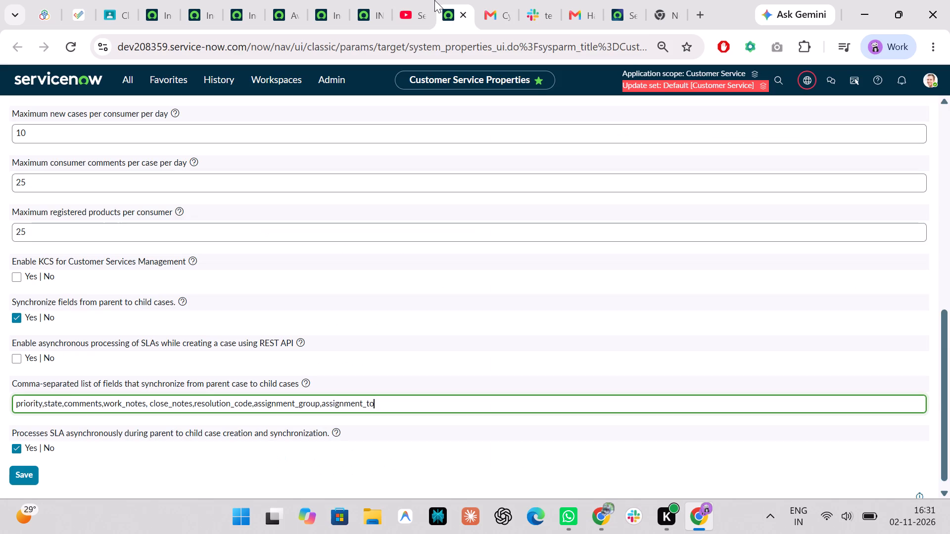
click(400, 0)
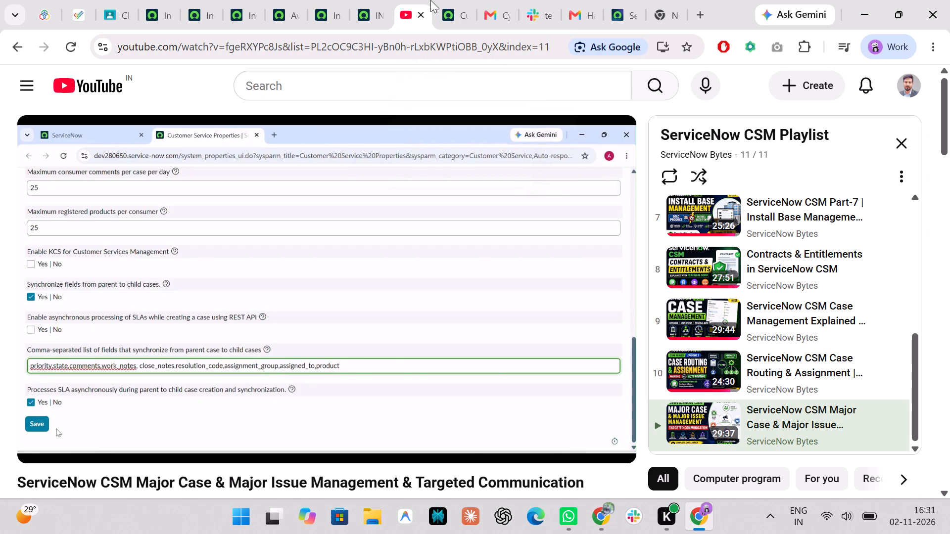
click(430, 0)
click(447, 0)
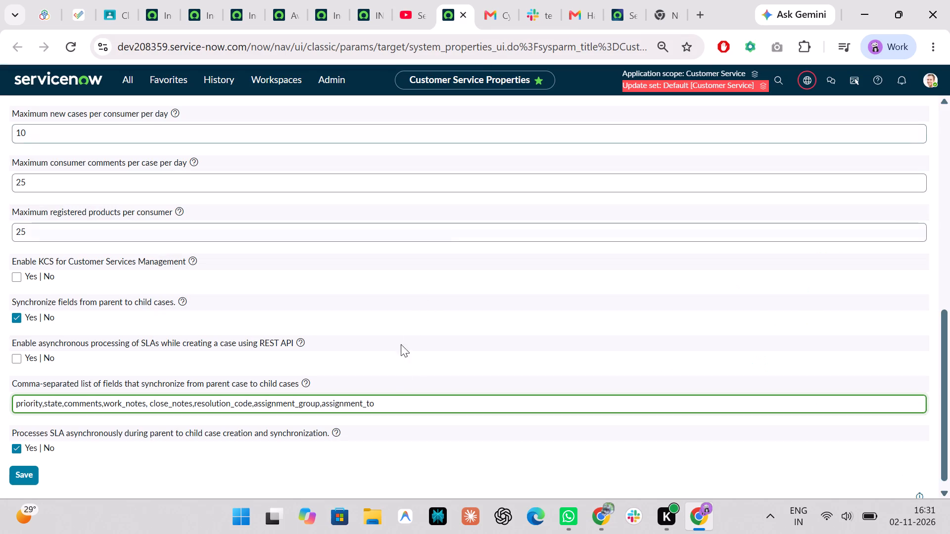
click(349, 401)
key(BackSpace)
key(Right)
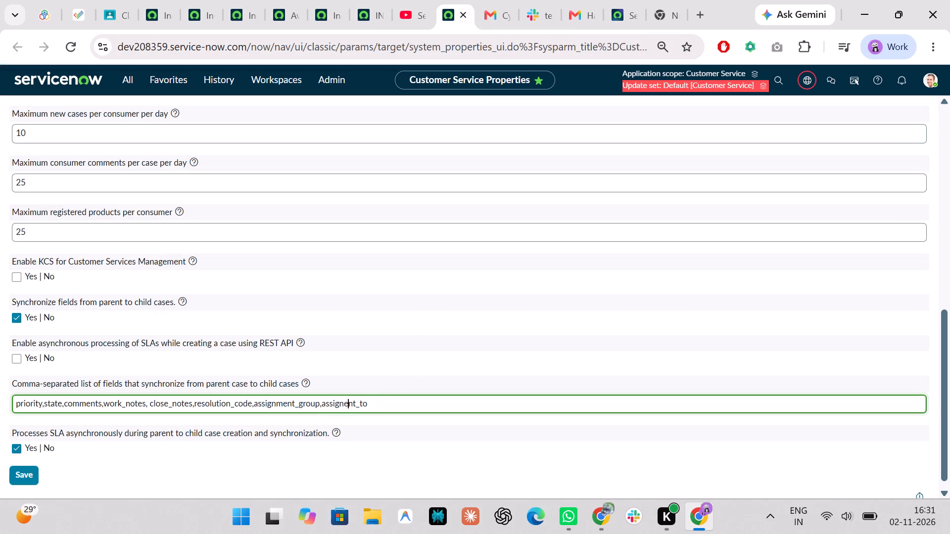
key(Right)
key(Right)
key(BackSpace)
key(d)
Check the last synchronized field name against the tutorial and correct it to assigned_to in Customer Service Properties.
click(395, 4)
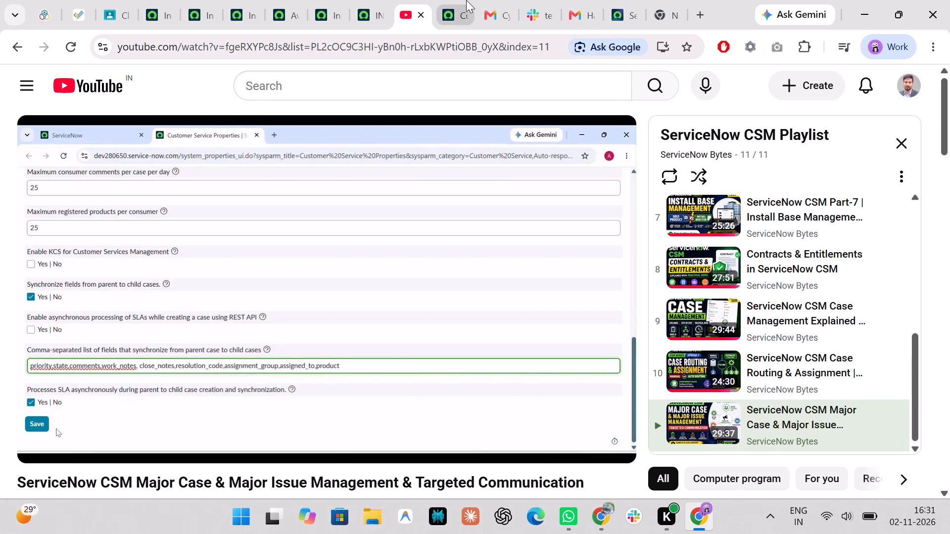
click(467, 0)
key(Left)
key(BackSpace)
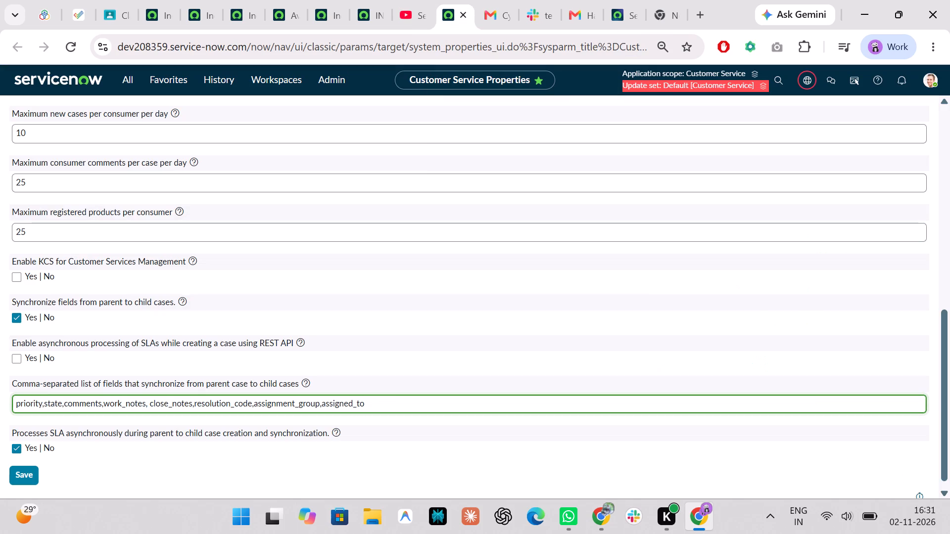
Compare the synchronized field list with the tutorial's and append product after assigned_to, separated by a comma.
click(407, 0)
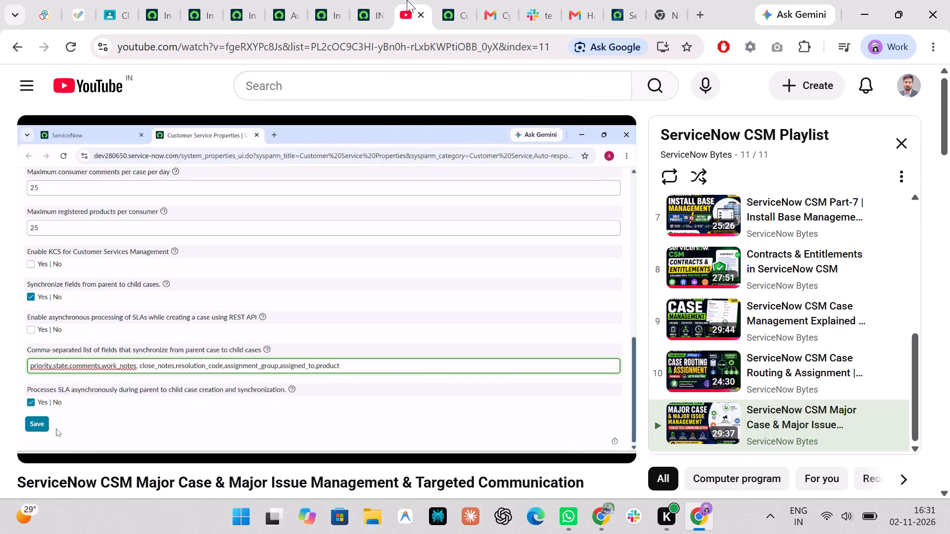
click(451, 0)
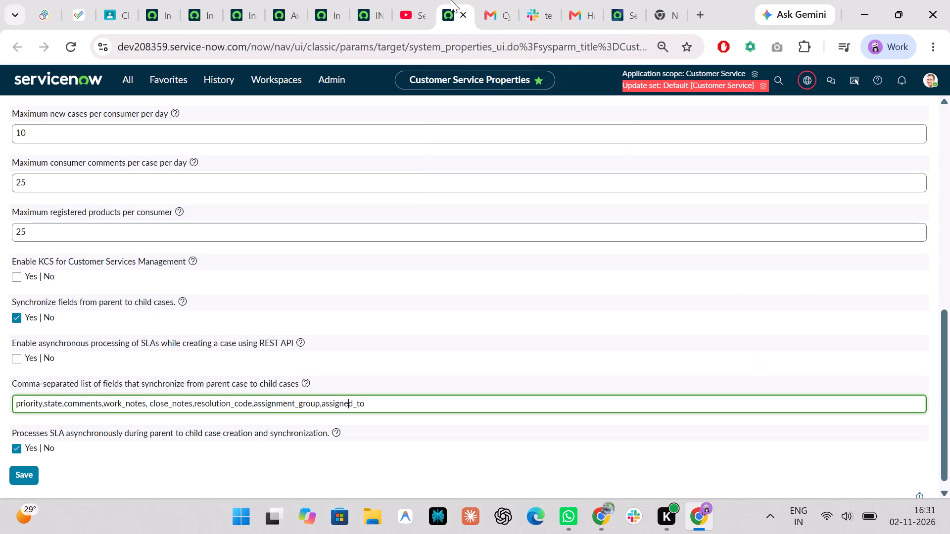
click(417, 0)
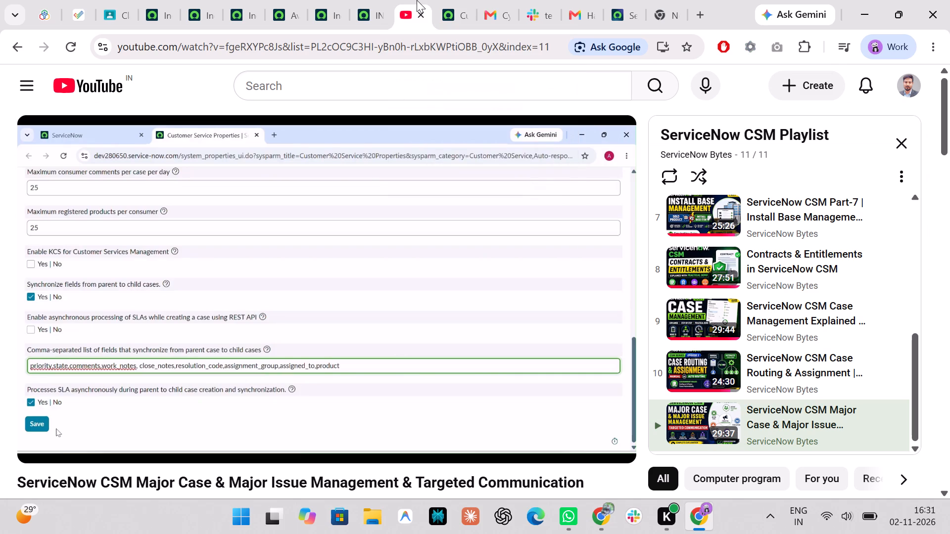
click(446, 0)
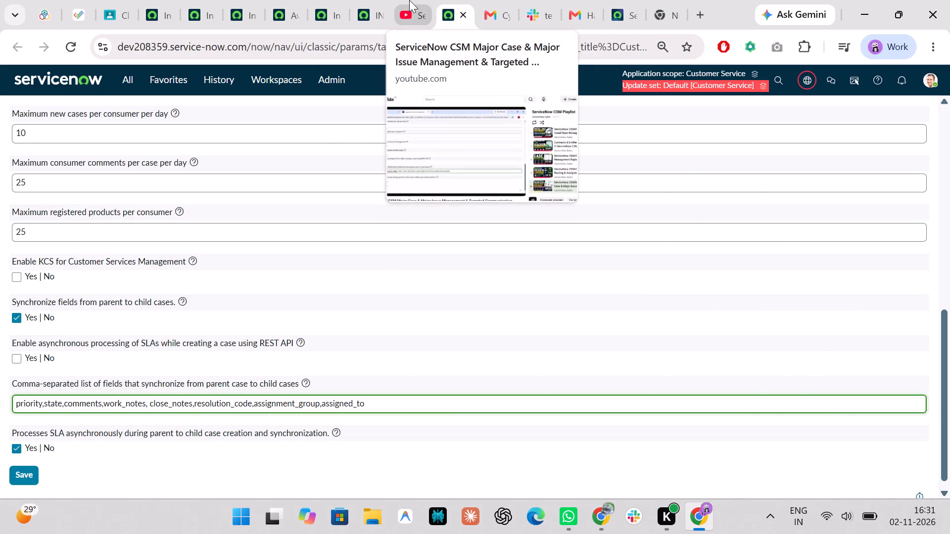
click(409, 0)
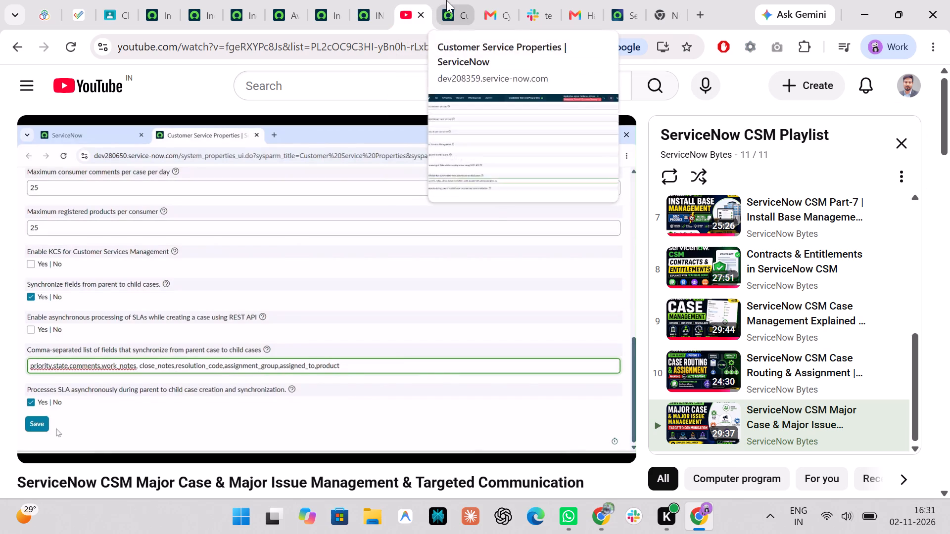
click(446, 0)
click(407, 0)
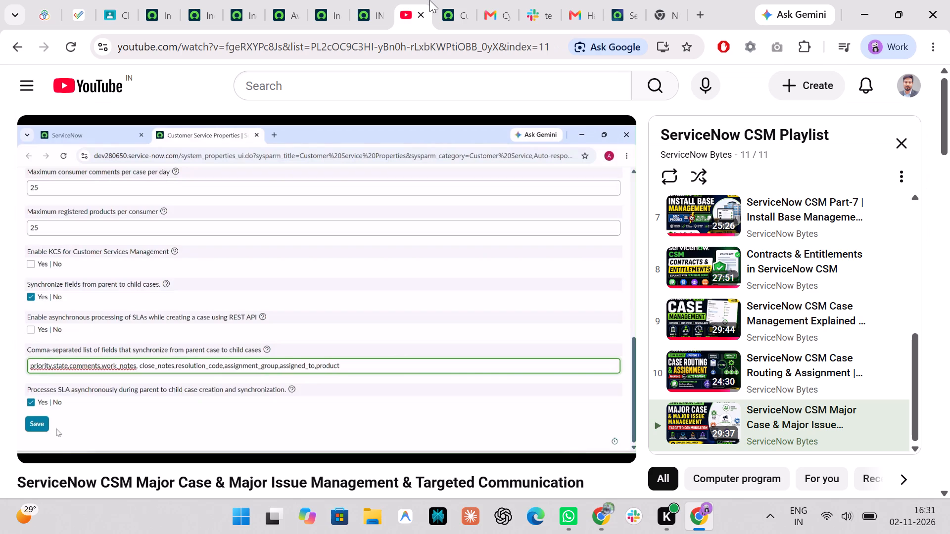
click(429, 0)
click(450, 0)
key(Right)
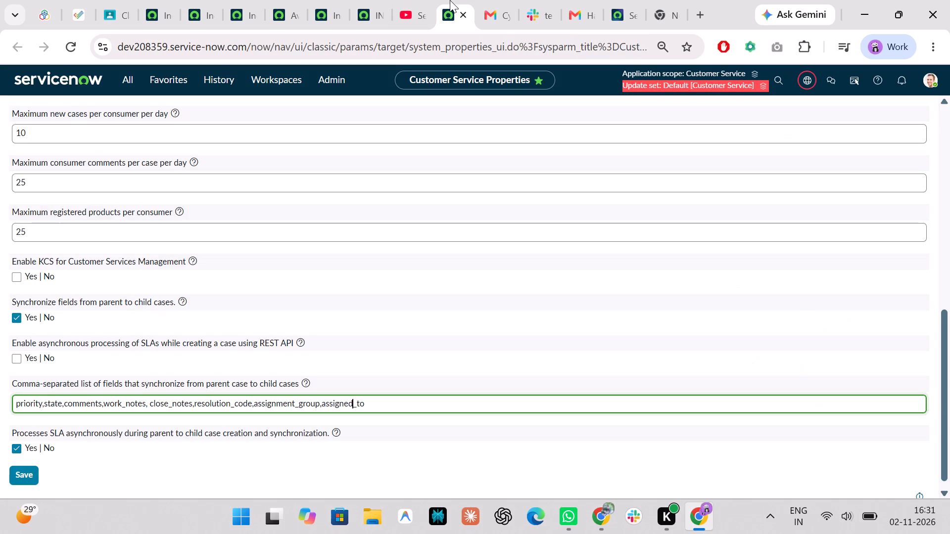
key(Right)
key(Right)
key(Right)
key(period)
key(BackSpace)
key(comma)
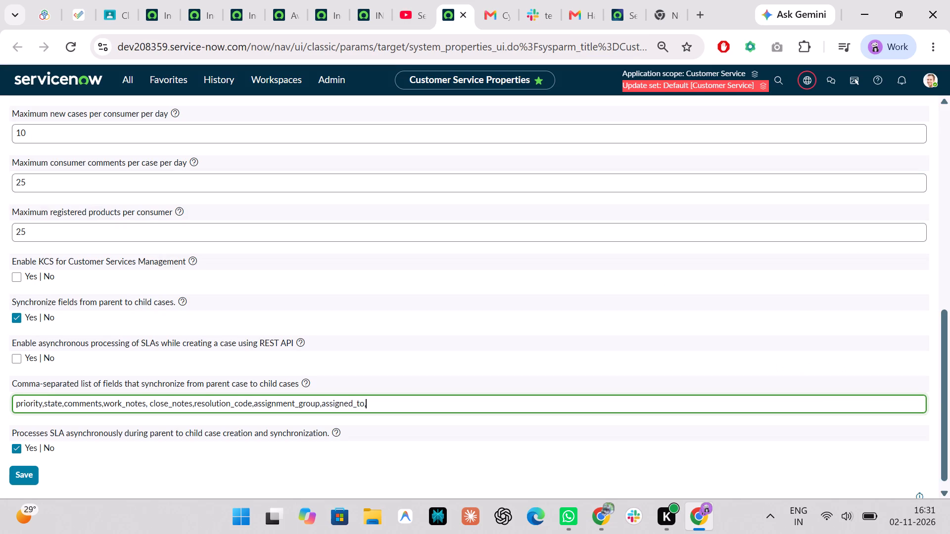
text(product)
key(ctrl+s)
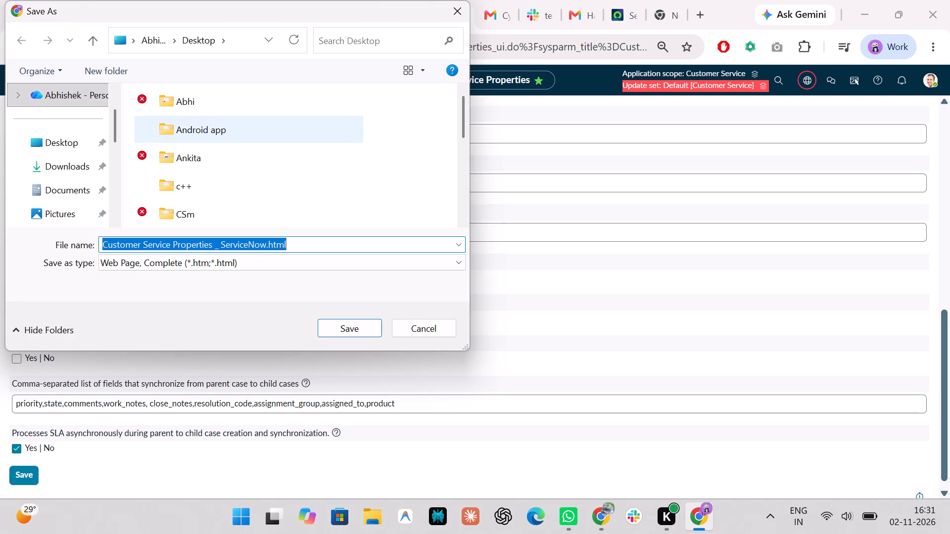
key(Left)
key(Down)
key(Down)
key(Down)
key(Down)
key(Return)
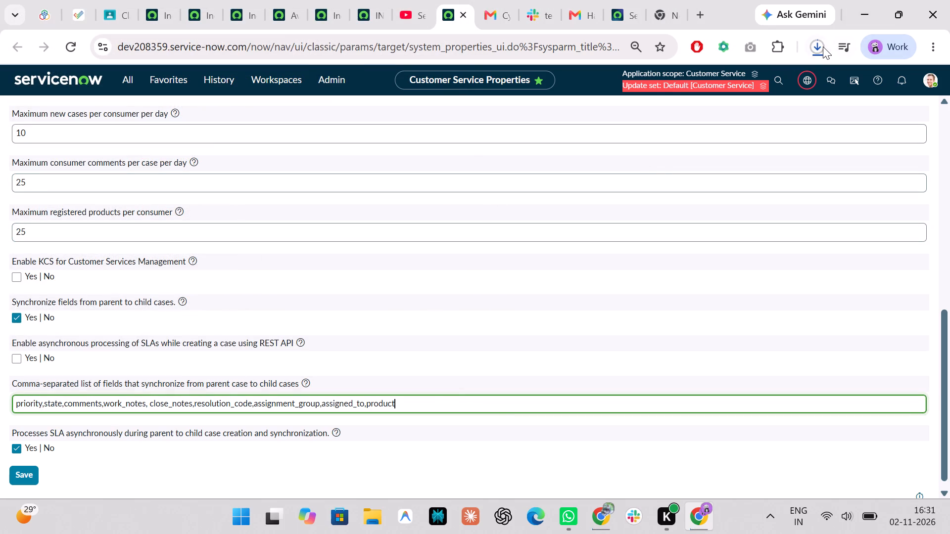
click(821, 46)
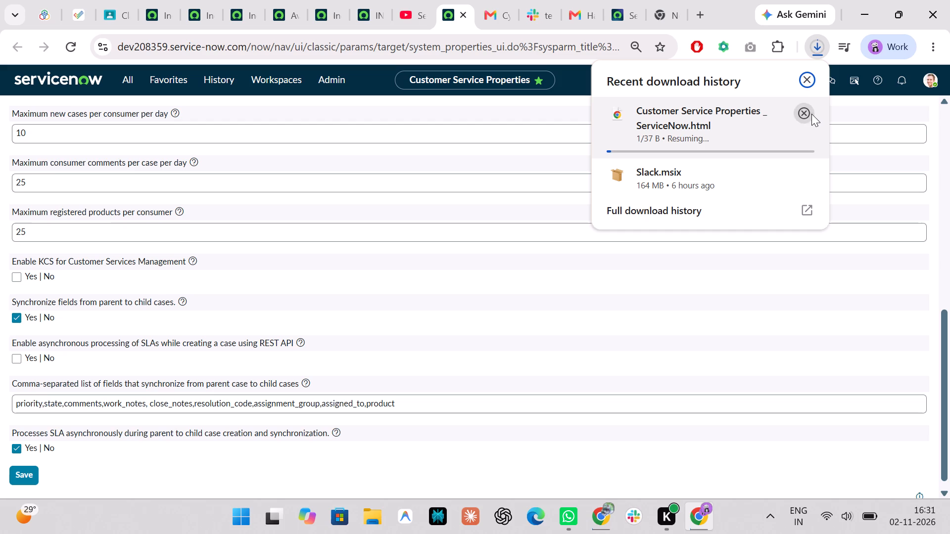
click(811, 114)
Save the Customer Service Properties and resume the tutorial playback.
click(24, 474)
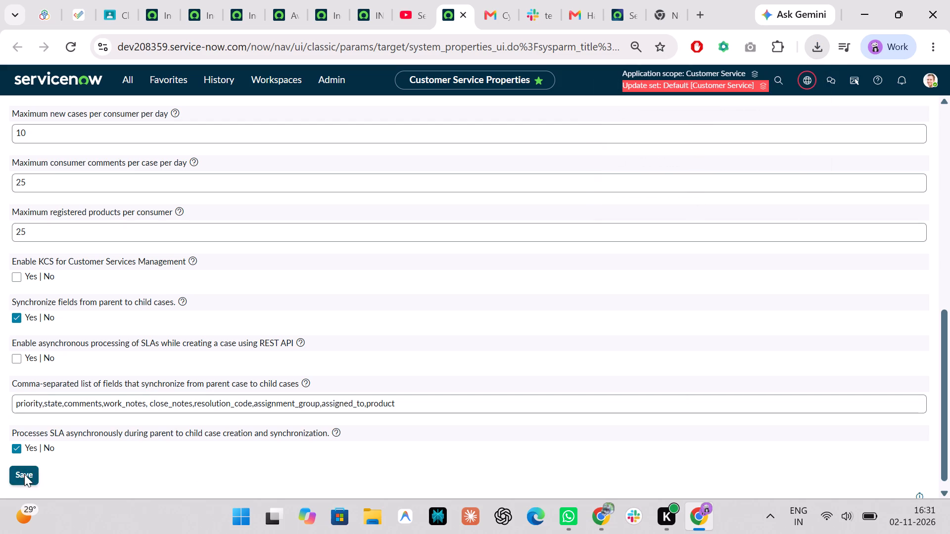
click(398, 0)
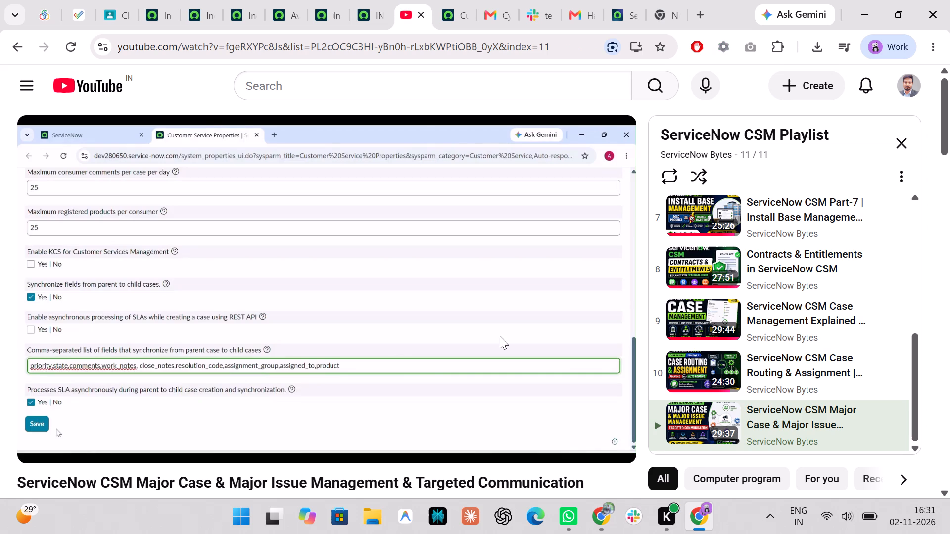
click(429, 312)
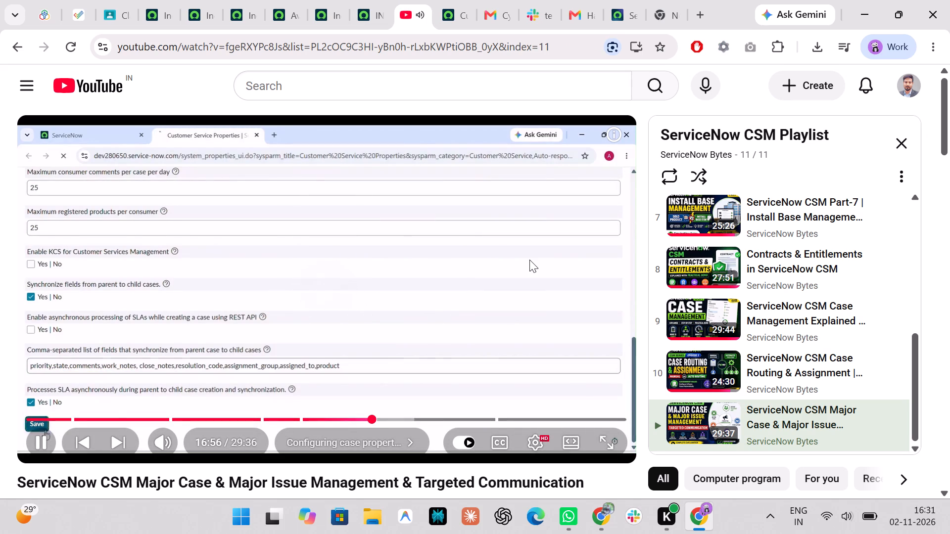
click(453, 0)
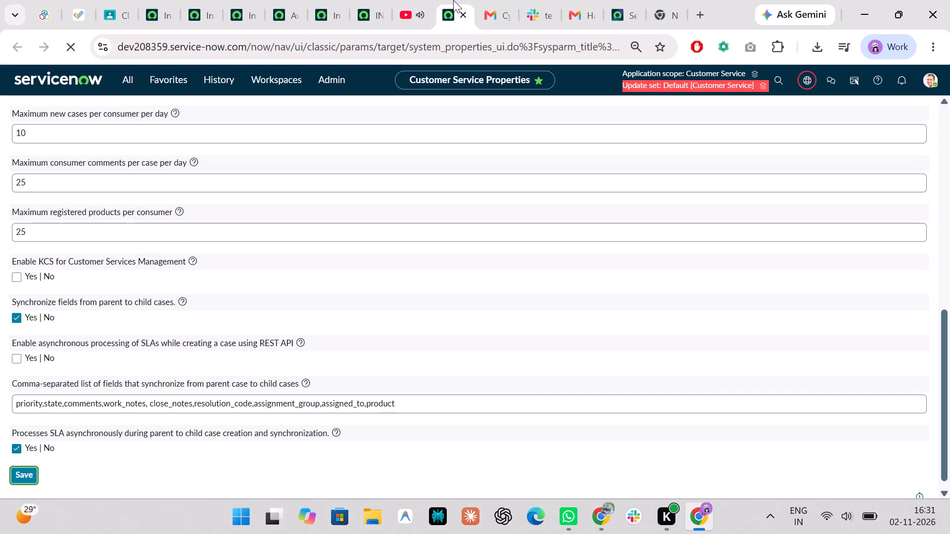
click(31, 477)
scroll(269, 305, up, 4)
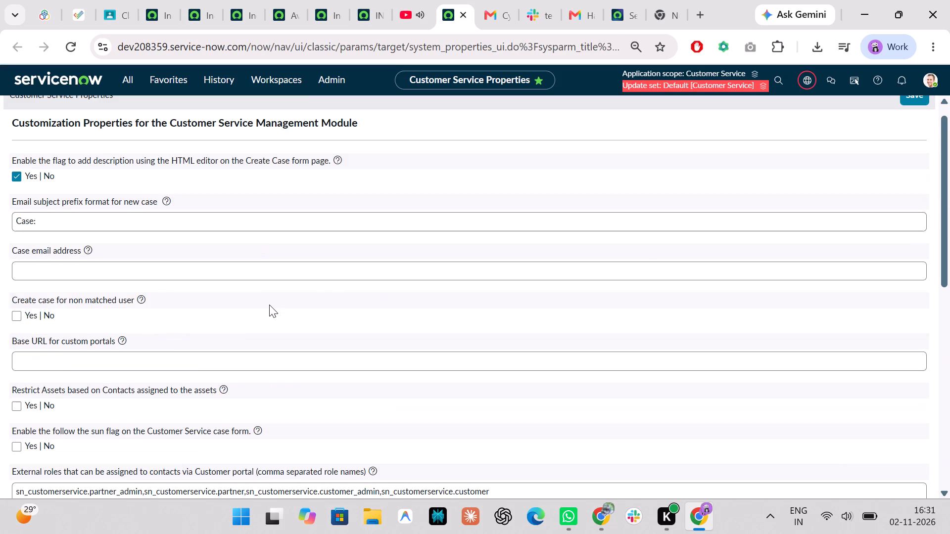
Follow the tutorial from the saved properties to where it opens the list of all customer service cases.
click(415, 0)
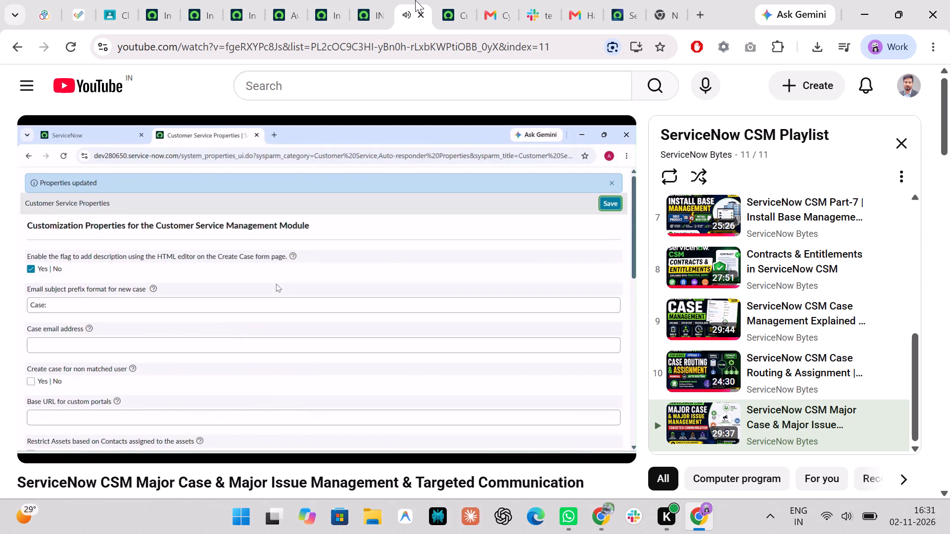
click(471, 0)
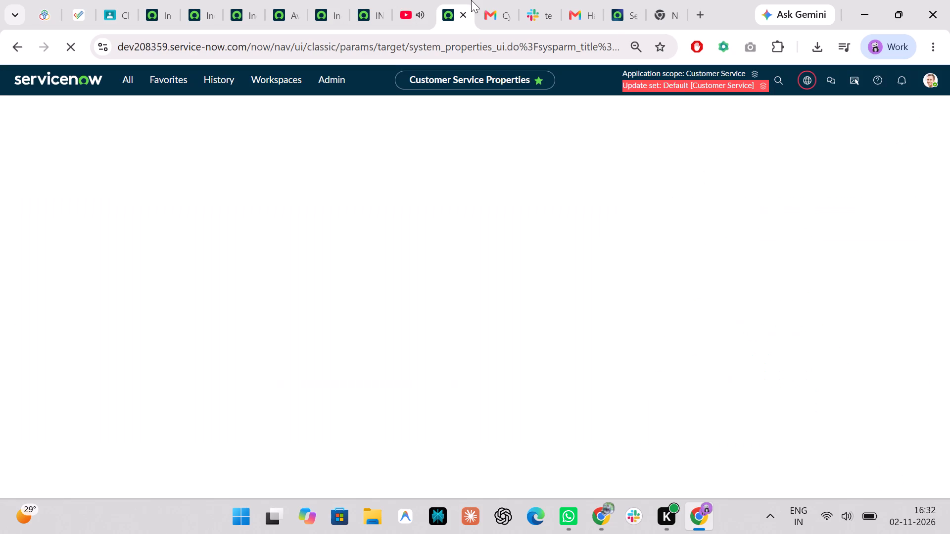
click(406, 0)
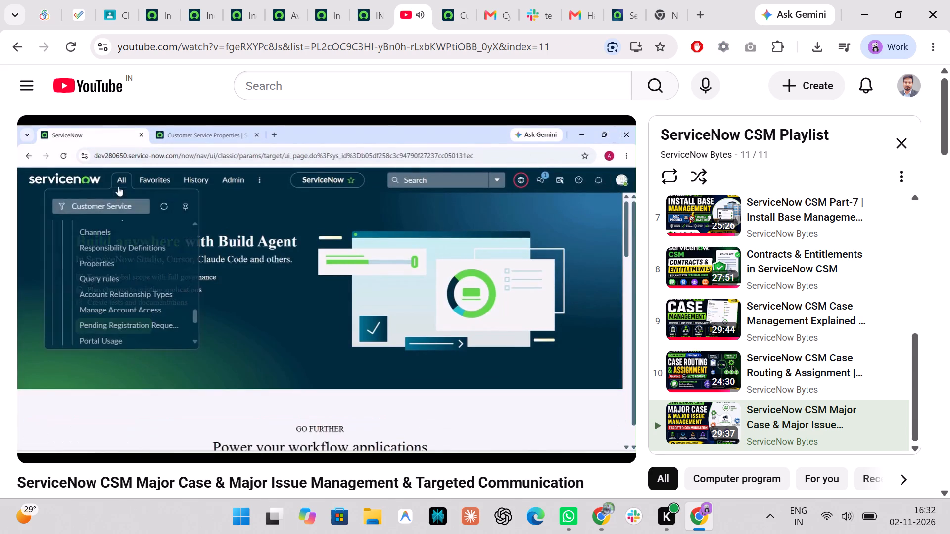
click(445, 0)
click(365, 0)
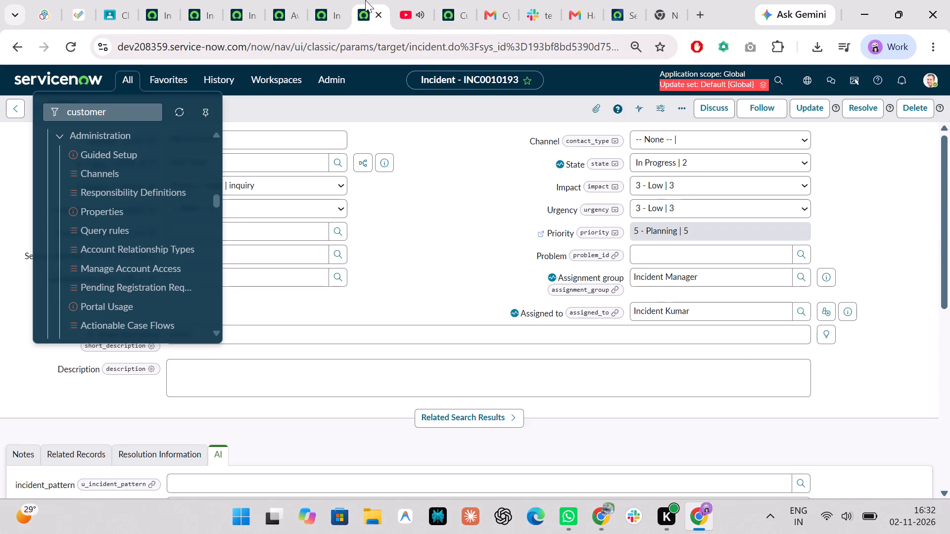
click(380, 0)
click(386, 0)
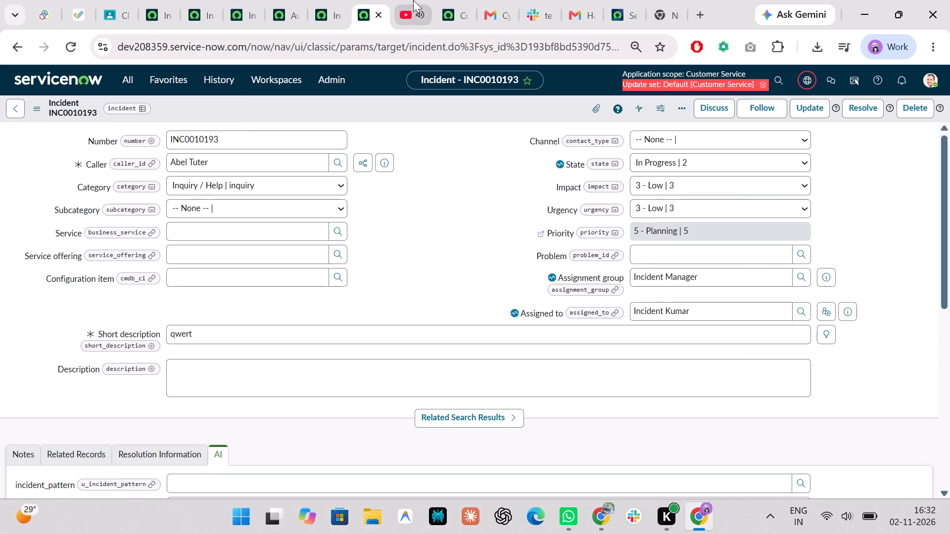
click(413, 0)
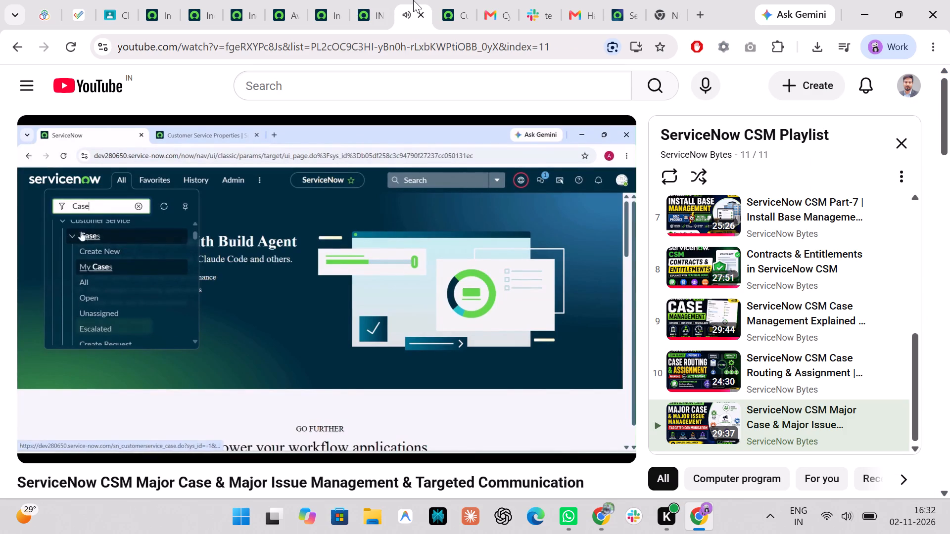
Search the ServiceNow navigator for case, open the list of all Customer Service cases separately, and place it beside the tutorial.
click(447, 0)
click(128, 81)
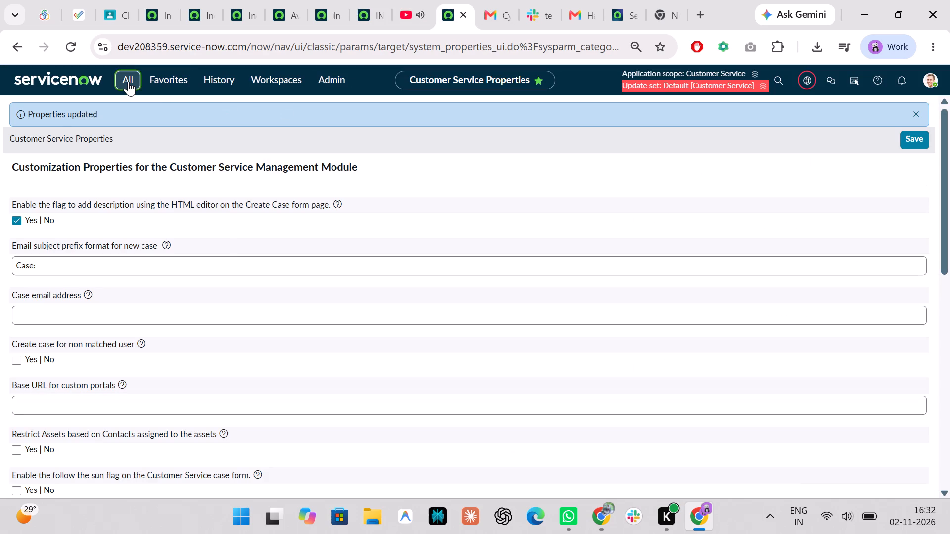
text(casr)
key(BackSpace)
key(e)
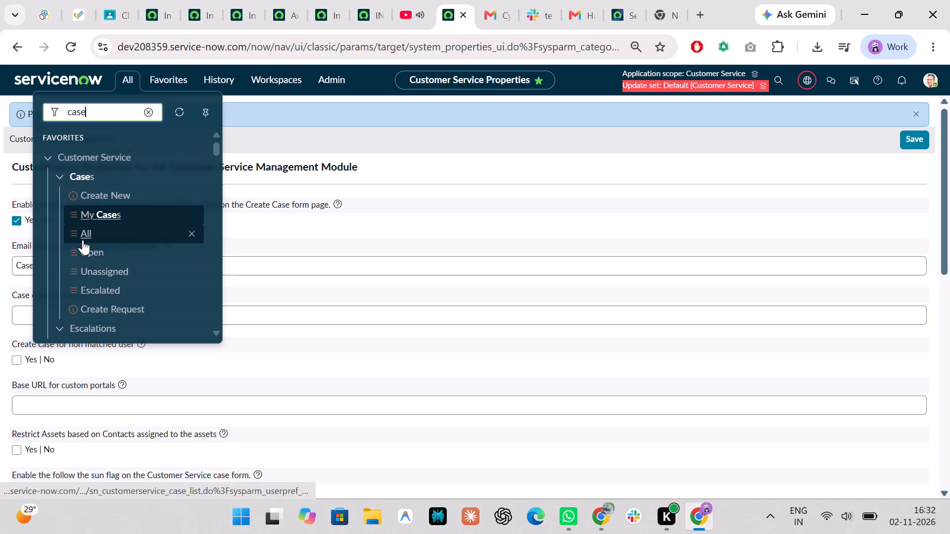
ctrl+click(83, 233)
drag(468, 0, 433, 0)
Watch the tutorial's section on proposing and creating a major case up to about 19:44, then return to the Cases list.
click(392, 0)
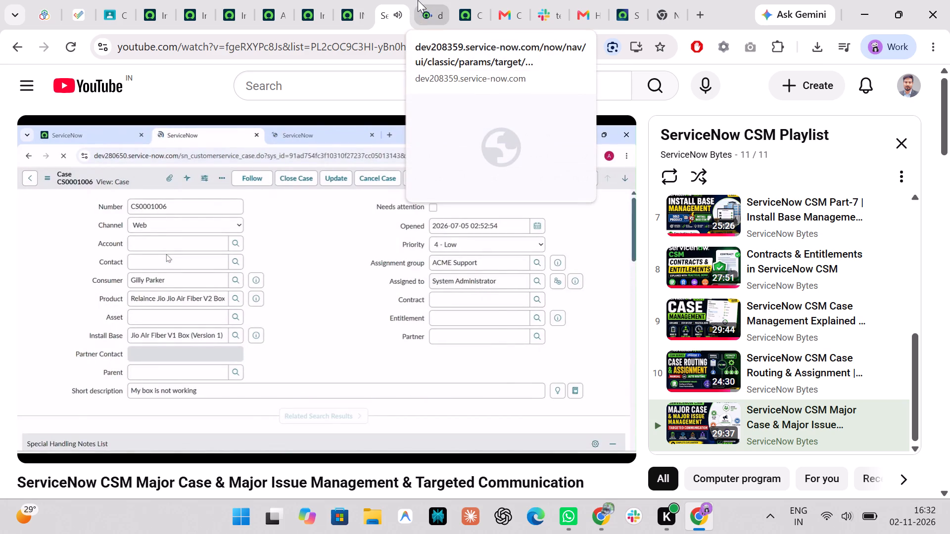
click(419, 0)
click(384, 0)
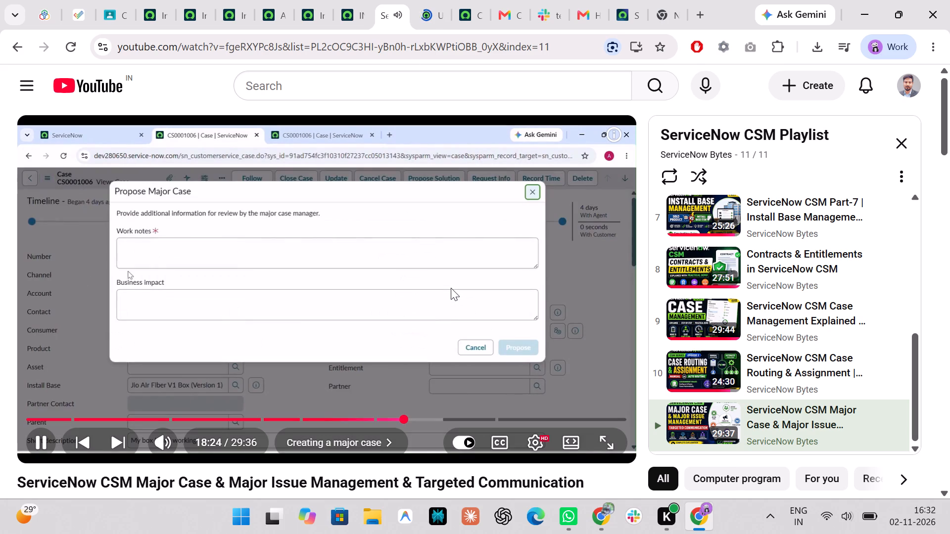
click(425, 0)
click(376, 0)
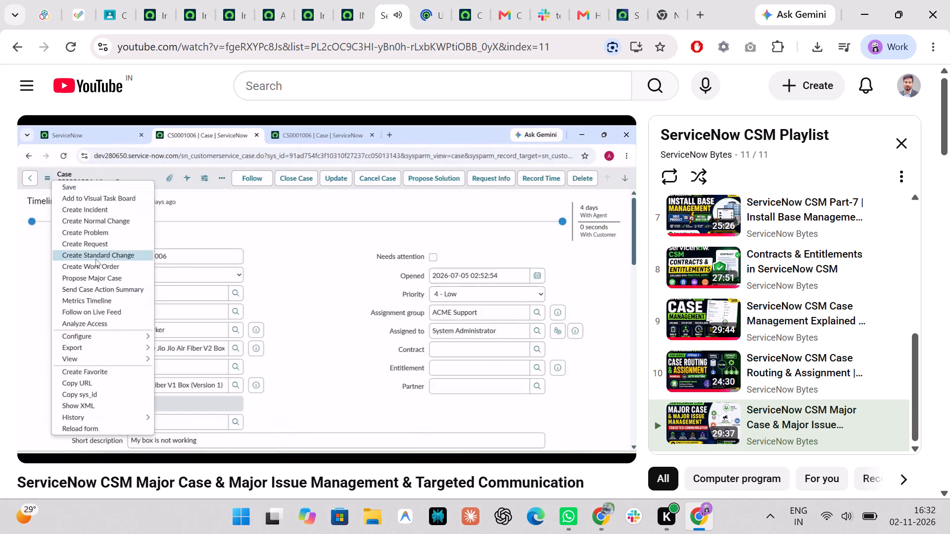
click(428, 0)
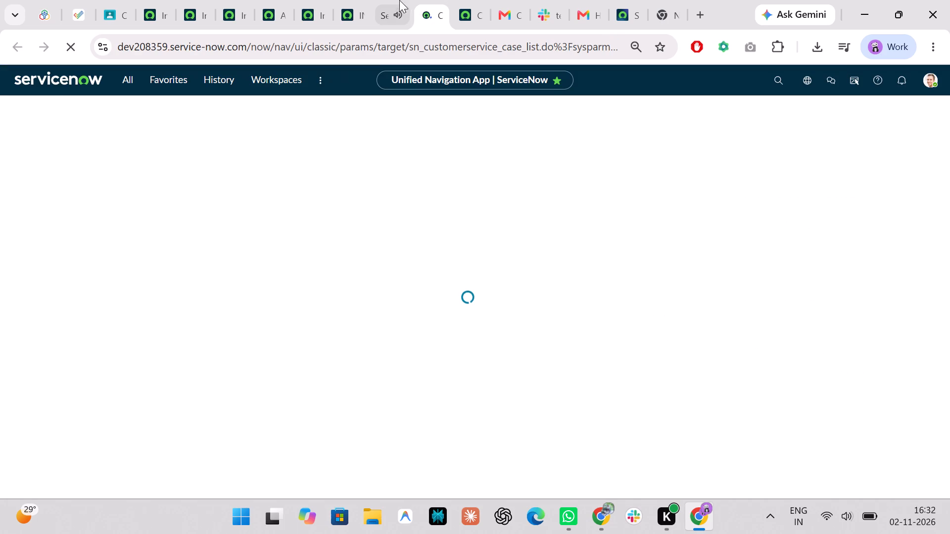
click(395, 0)
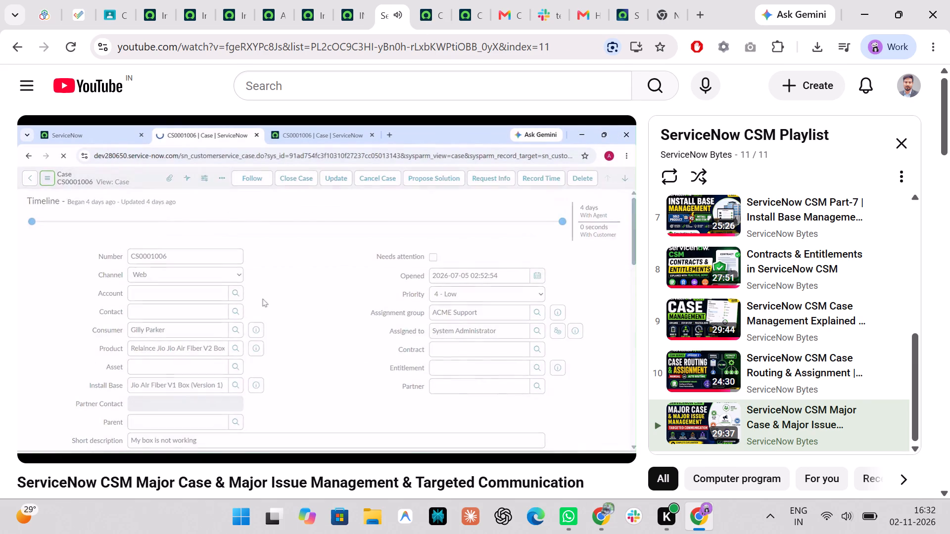
click(427, 0)
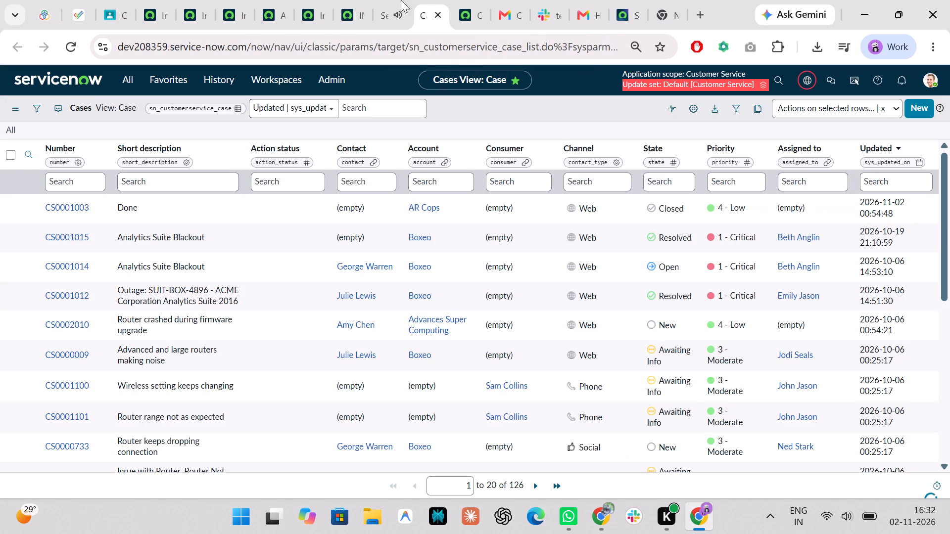
click(392, 0)
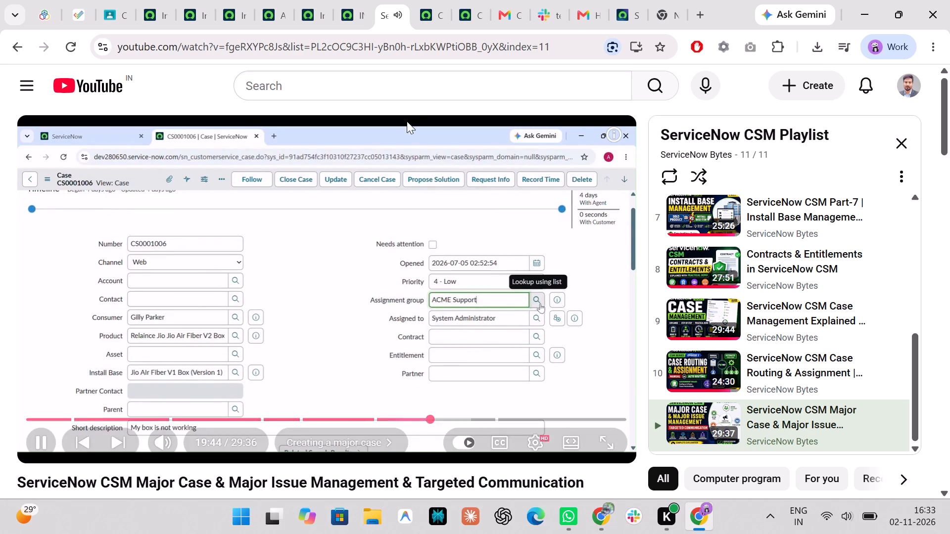
click(441, 0)
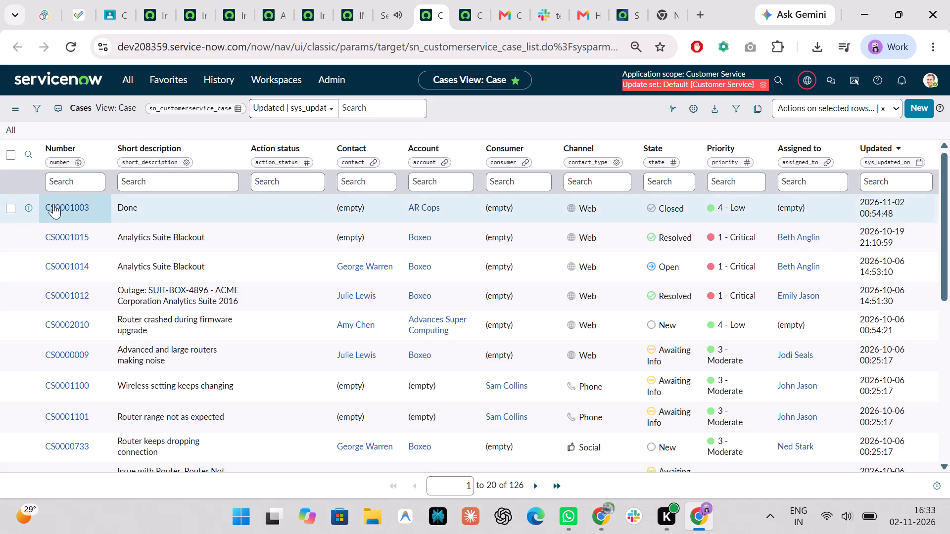
Open case CS0001003, then watch the tutorial's major case section up to about 22:36 and pause it there.
click(55, 204)
click(402, 0)
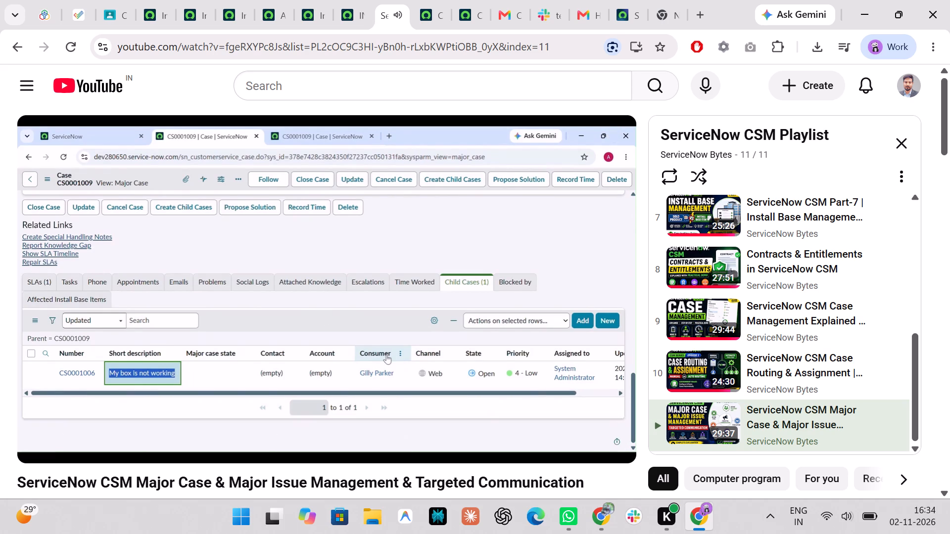
click(254, 281)
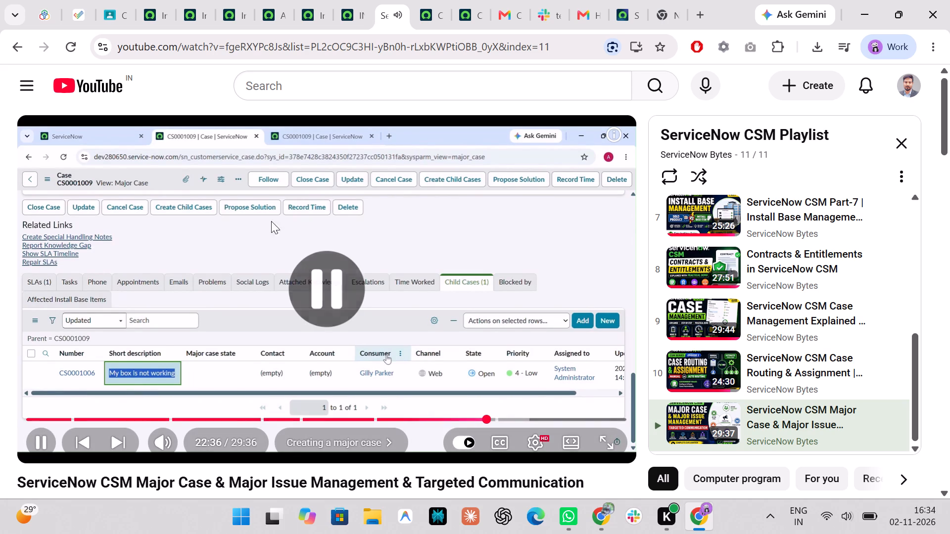
Go back to case CS0001003, close its special handling notes, look over the form and return to the Cases list.
click(418, 0)
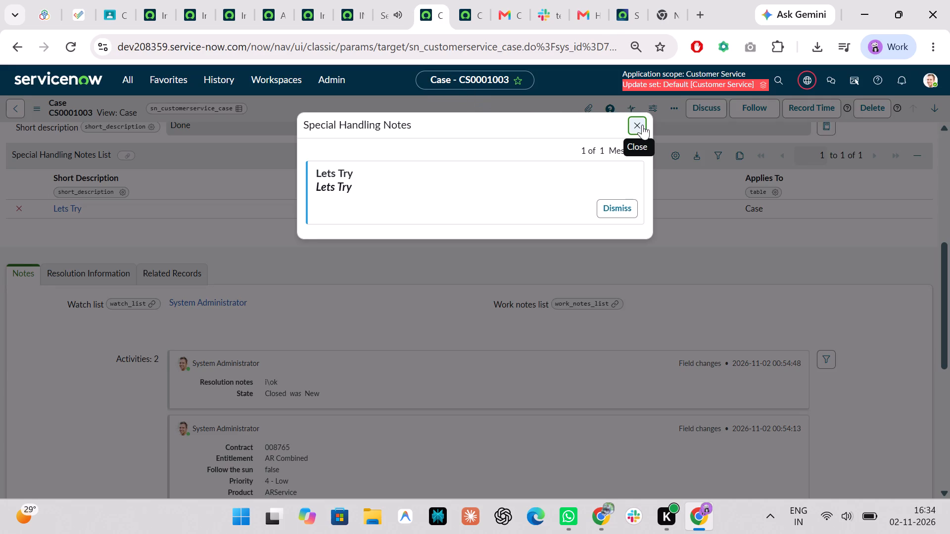
click(642, 125)
scroll(478, 220, up, 4)
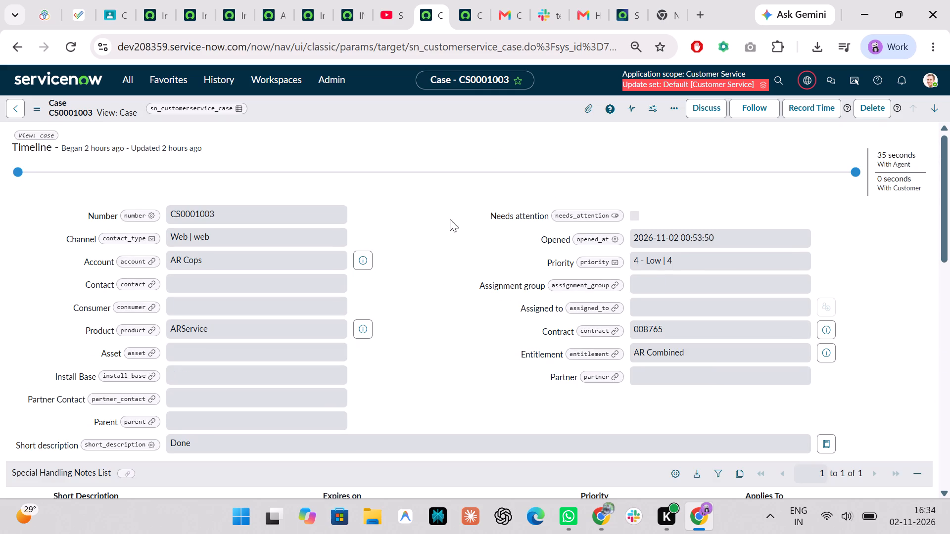
scroll(411, 205, right, 5)
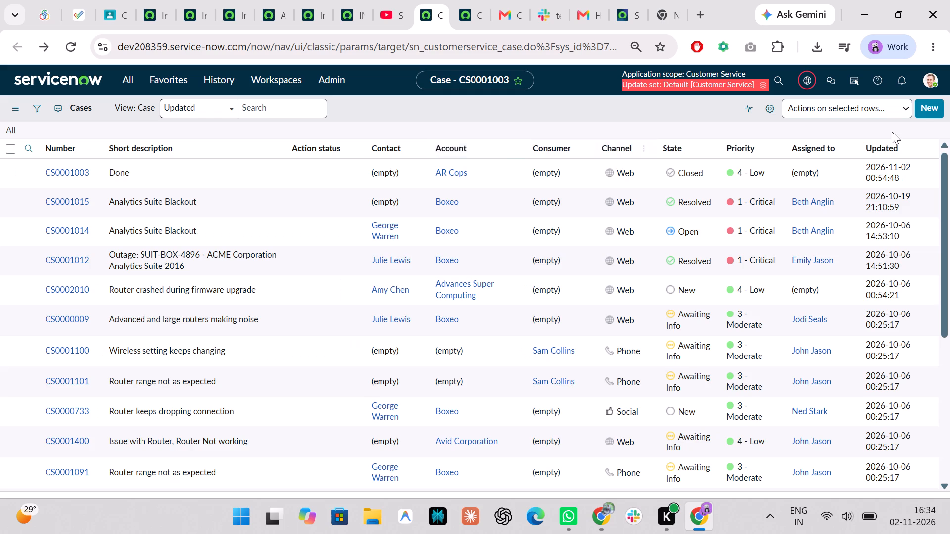
Start a new customer service case record from the Cases list.
click(920, 103)
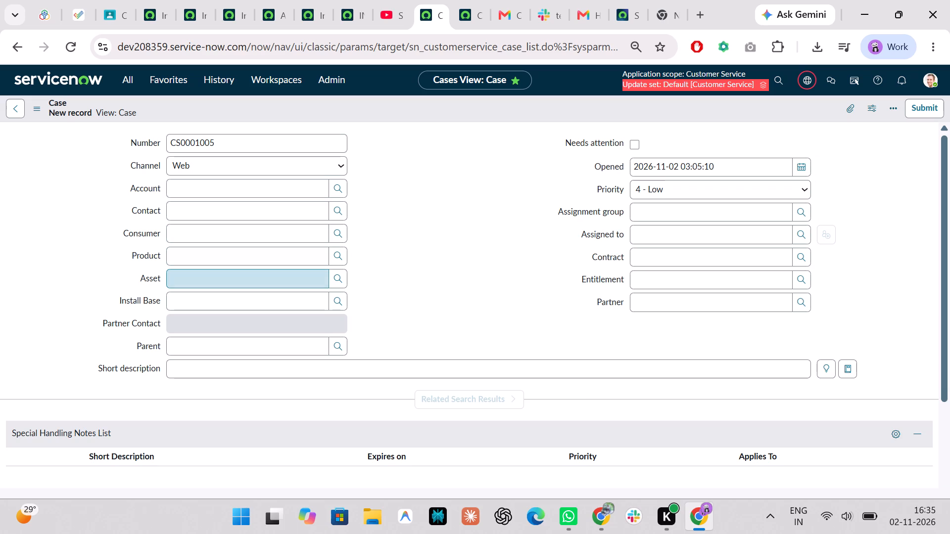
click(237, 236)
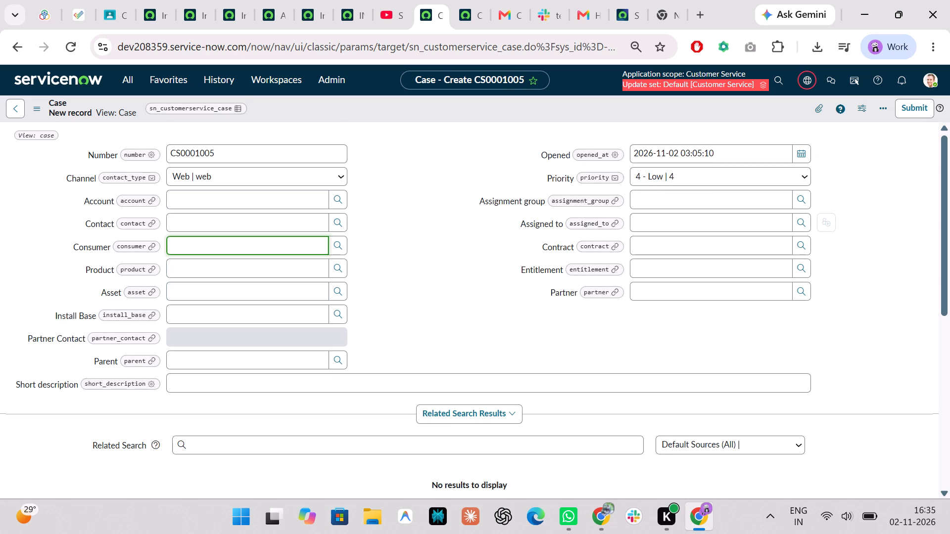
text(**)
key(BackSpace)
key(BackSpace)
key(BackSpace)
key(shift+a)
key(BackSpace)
Save the new case with its optional fields empty and assign it to yourself.
key(ctrl+s)
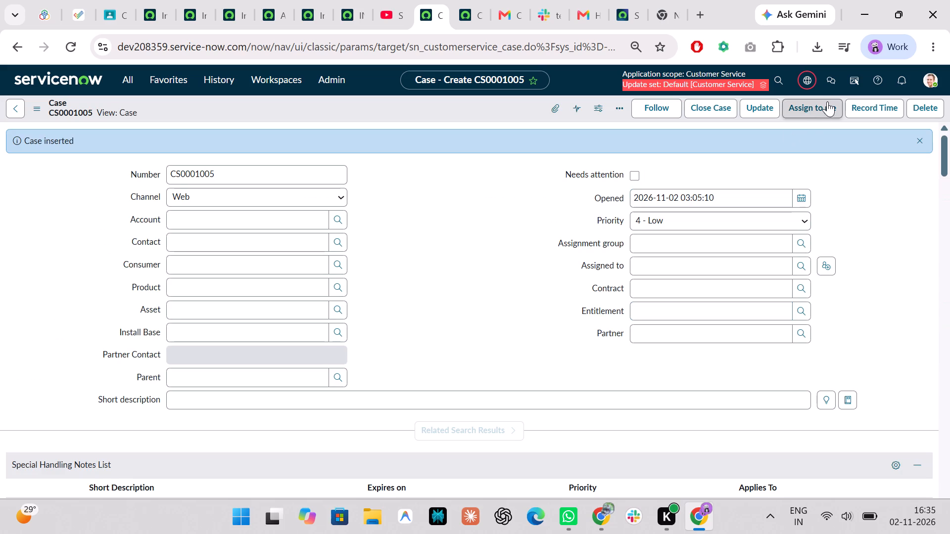
click(827, 101)
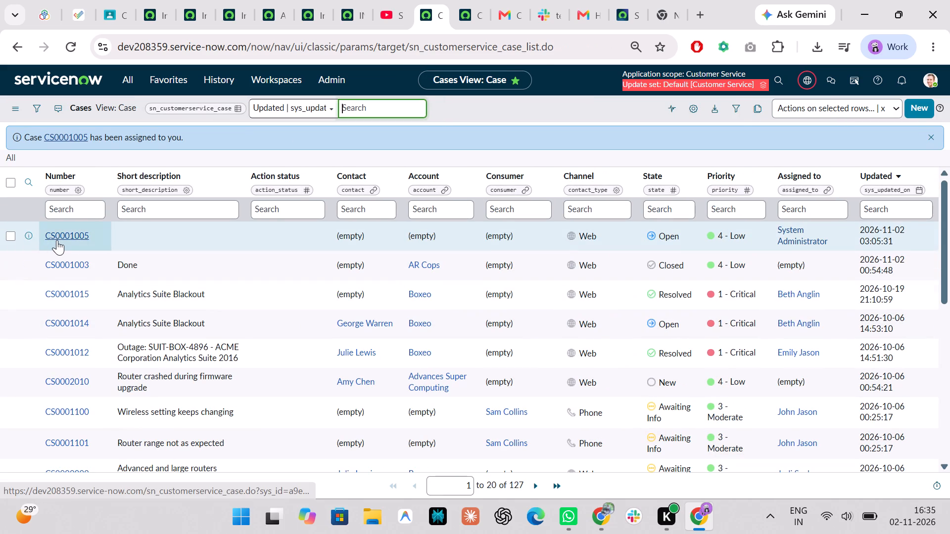
Reopen CS0001005, set its short description to "Major Case Checking" and assignment group to ACME Refrigerator Support, and save it.
click(57, 240)
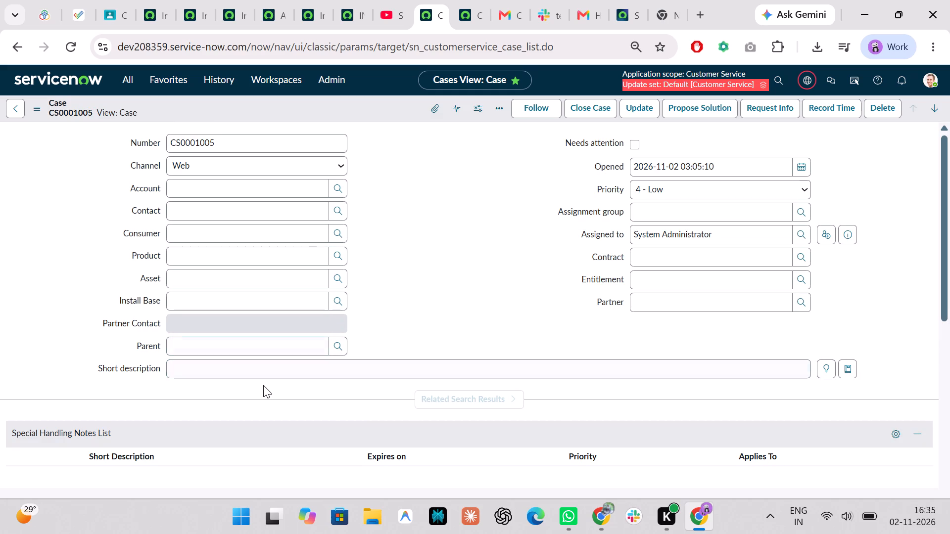
click(249, 371)
text(Major Case Ch3)
key(BackSpace)
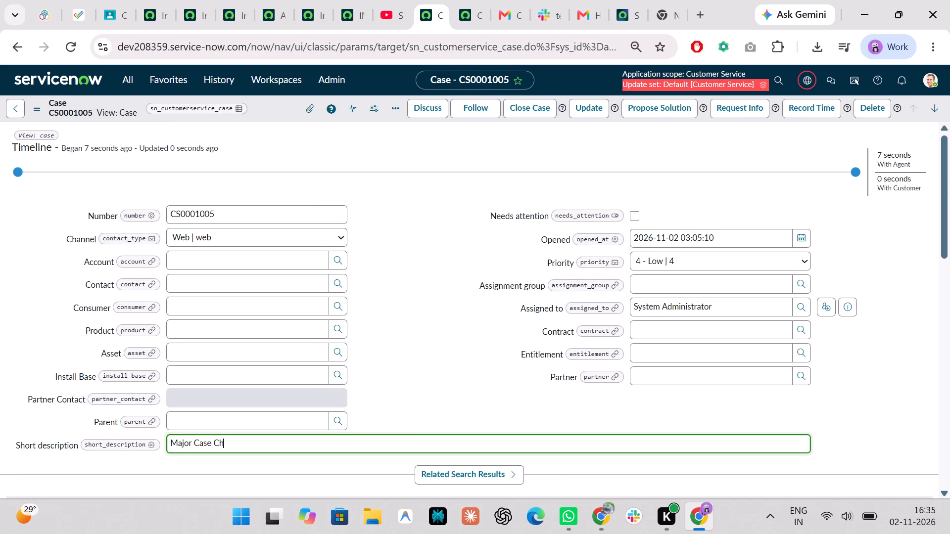
text(ecking)
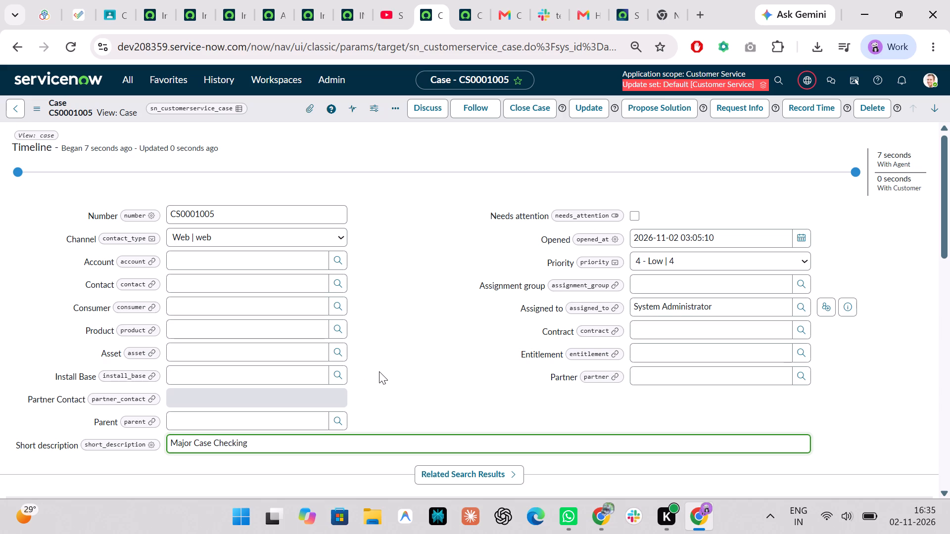
click(758, 286)
text(**)
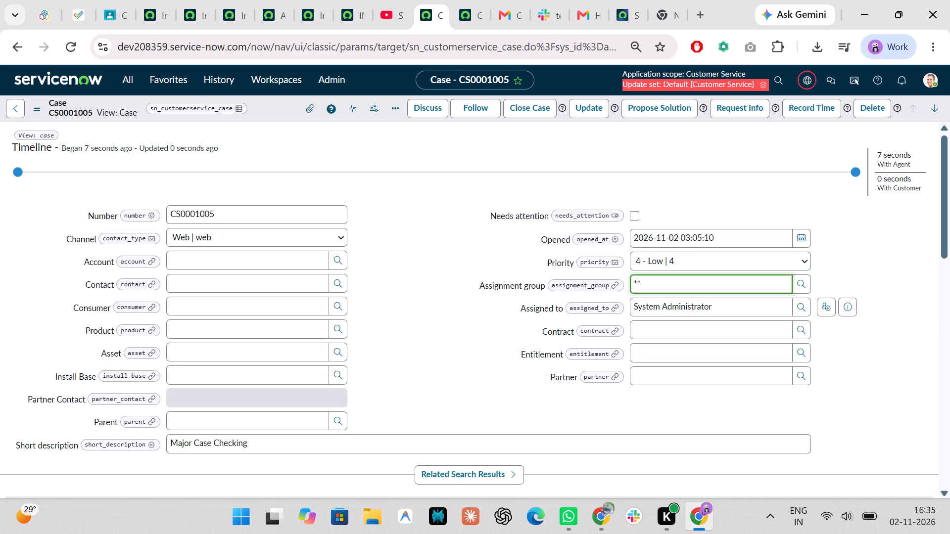
key(Down)
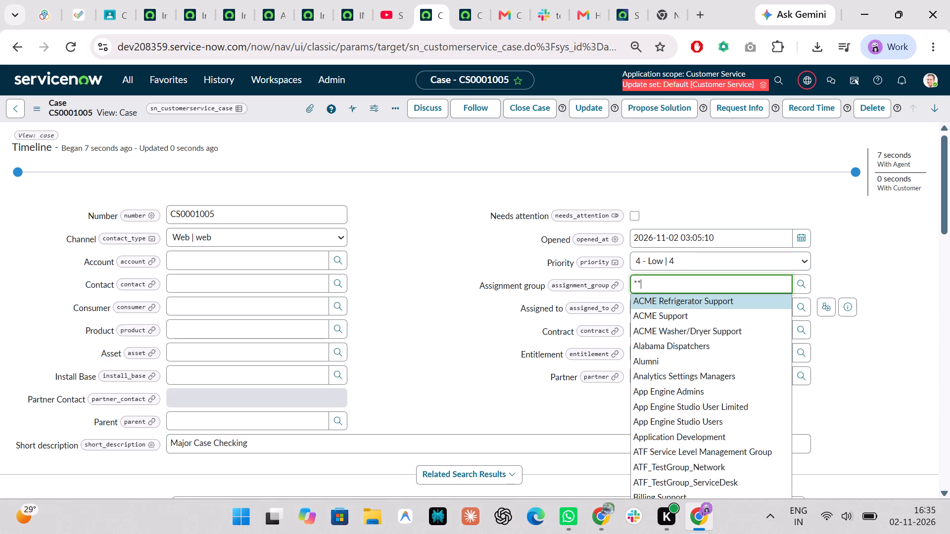
key(Return)
key(ctrl+s)
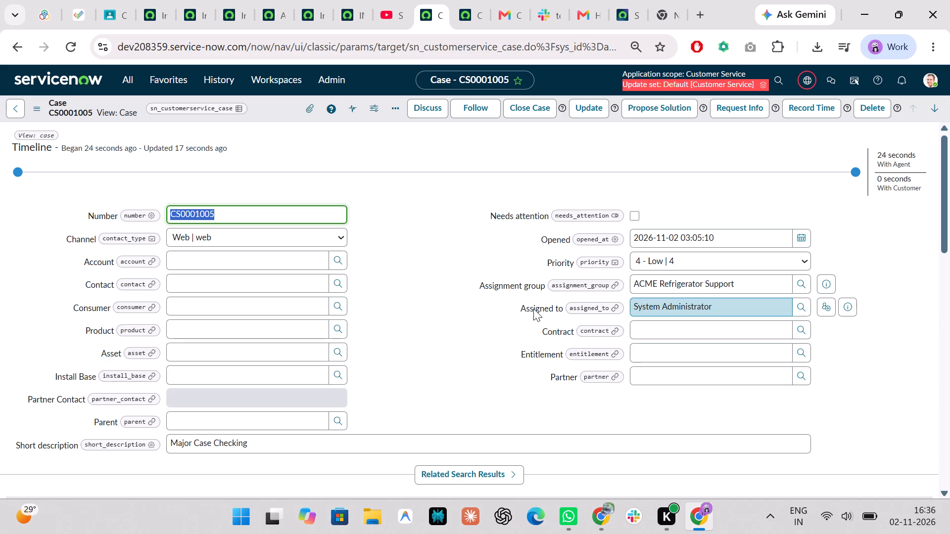
Propose CS0001005 as a major case with "having Much Request." as both the work notes and the business impact.
scroll(481, 223, down, 1)
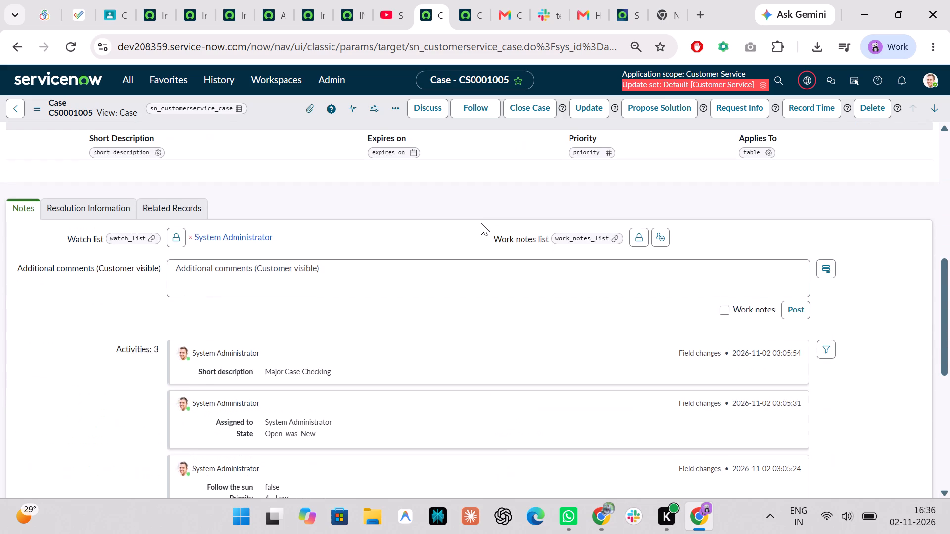
scroll(481, 223, down, 1)
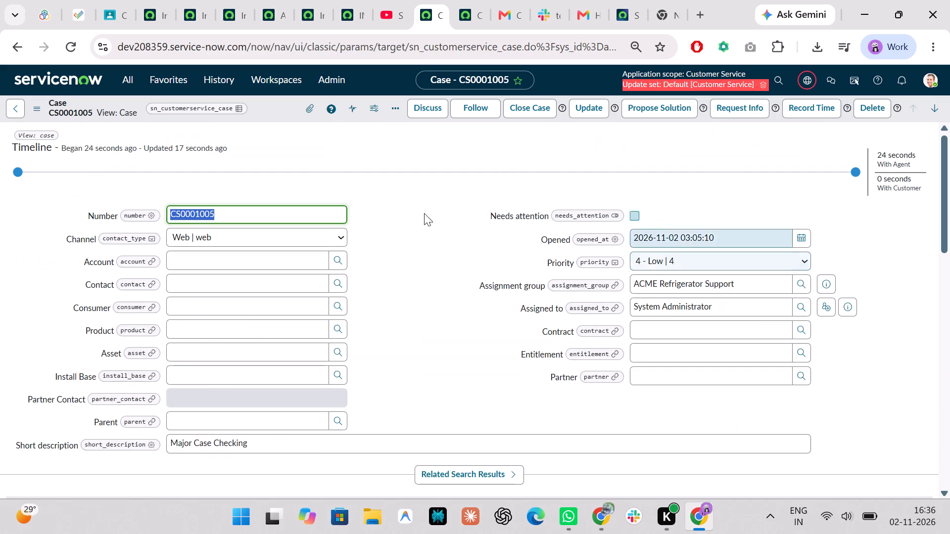
click(41, 108)
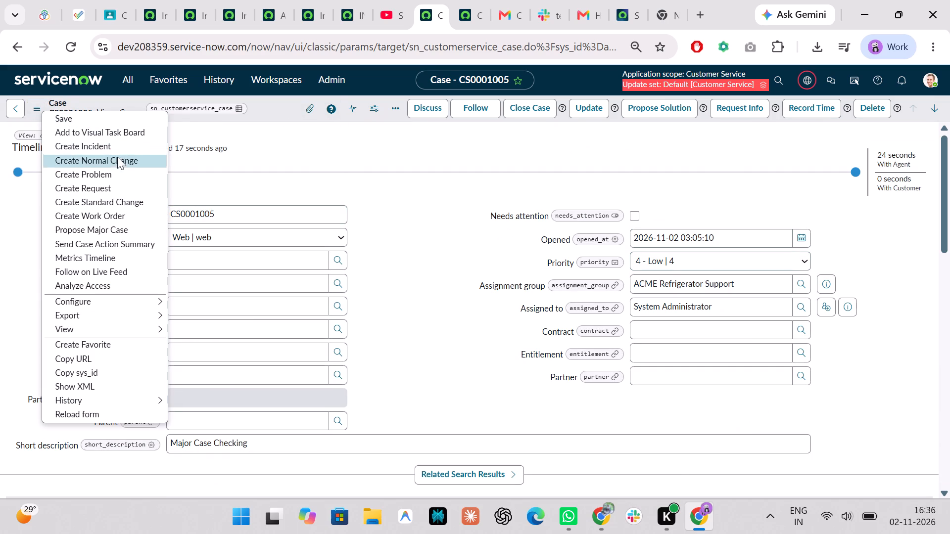
click(102, 230)
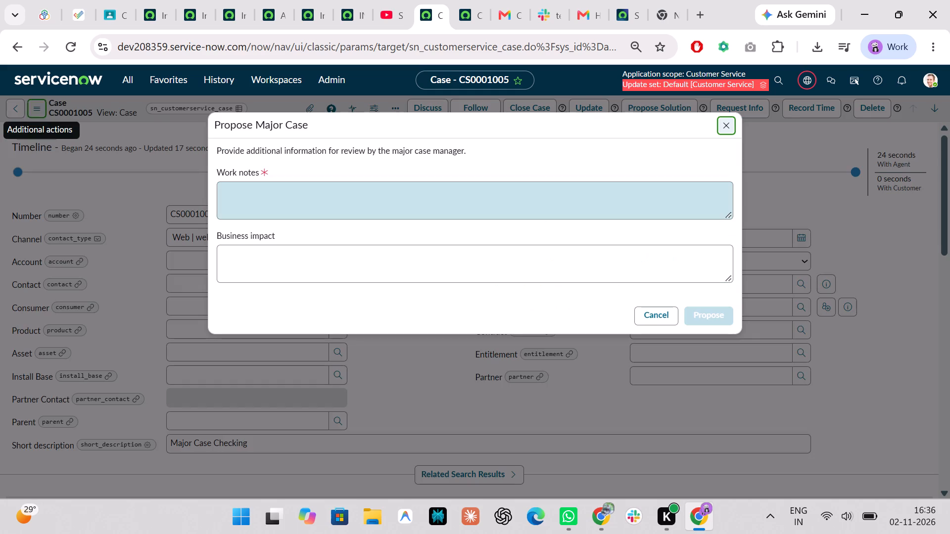
click(337, 194)
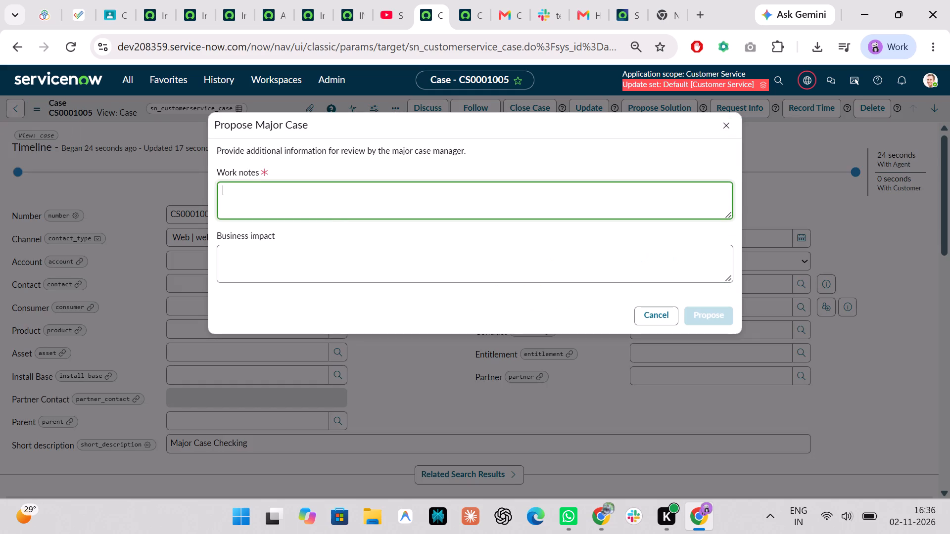
key(h)
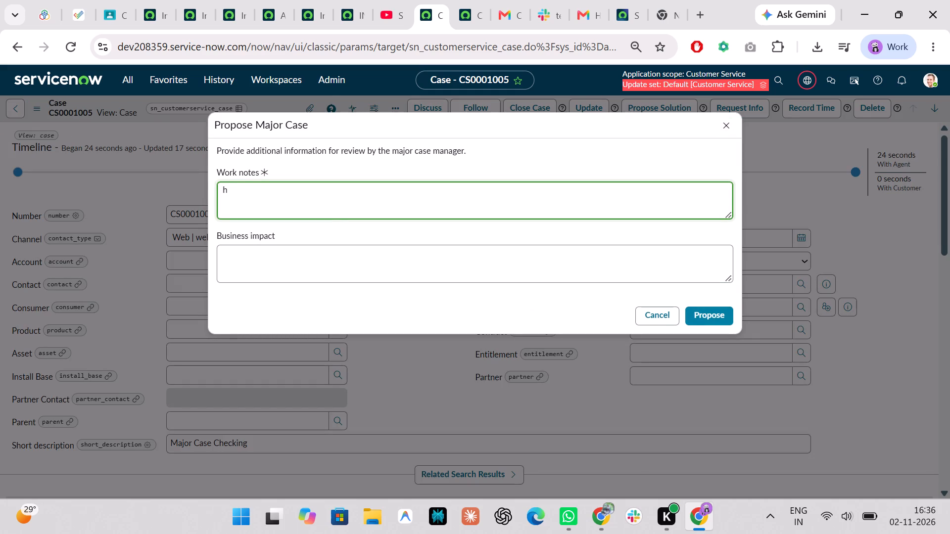
text(aving Much E)
key(BackSpace)
key(shift+r)
key(q)
key(BackSpace)
text(equest.)
key(ctrl+a)
key(ctrl+c)
click(303, 264)
key(ctrl+v)
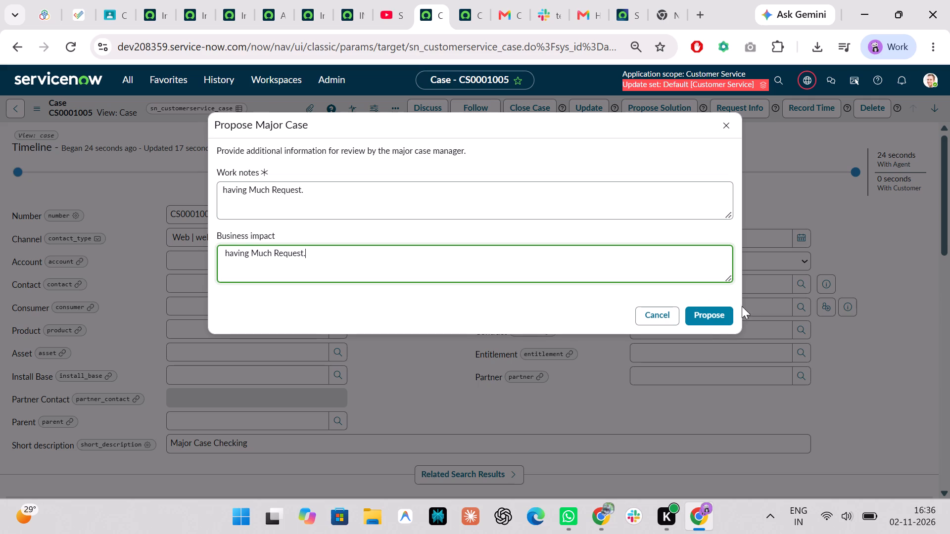
click(713, 314)
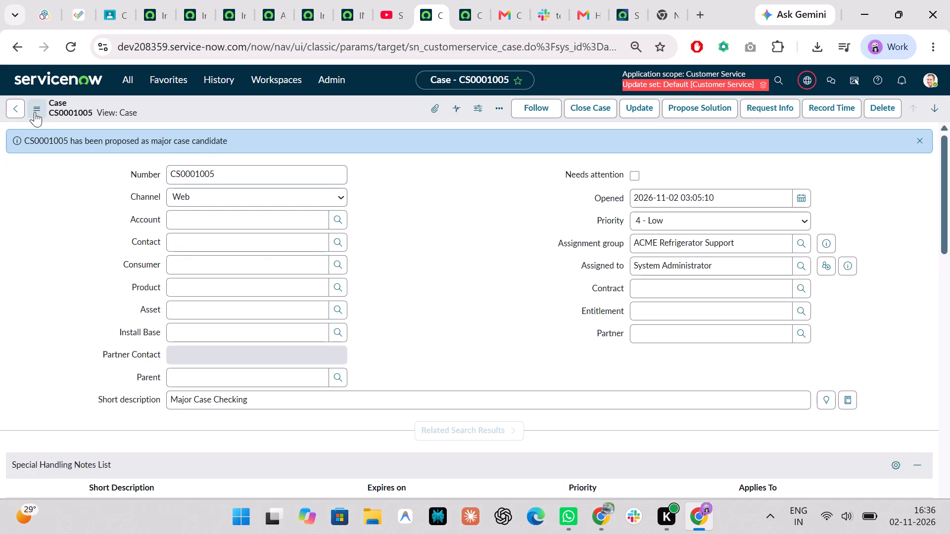
Approve CS0001005 as a major case candidate.
click(38, 112)
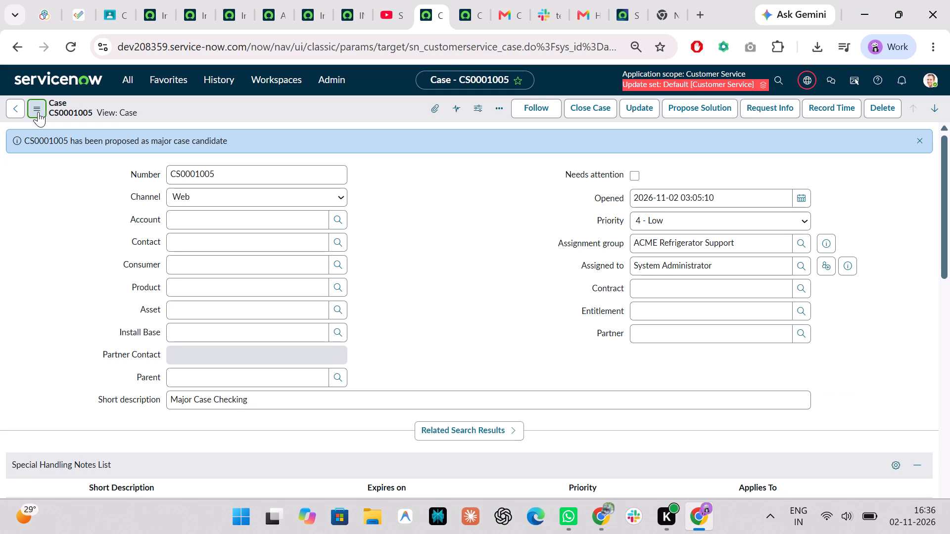
click(38, 112)
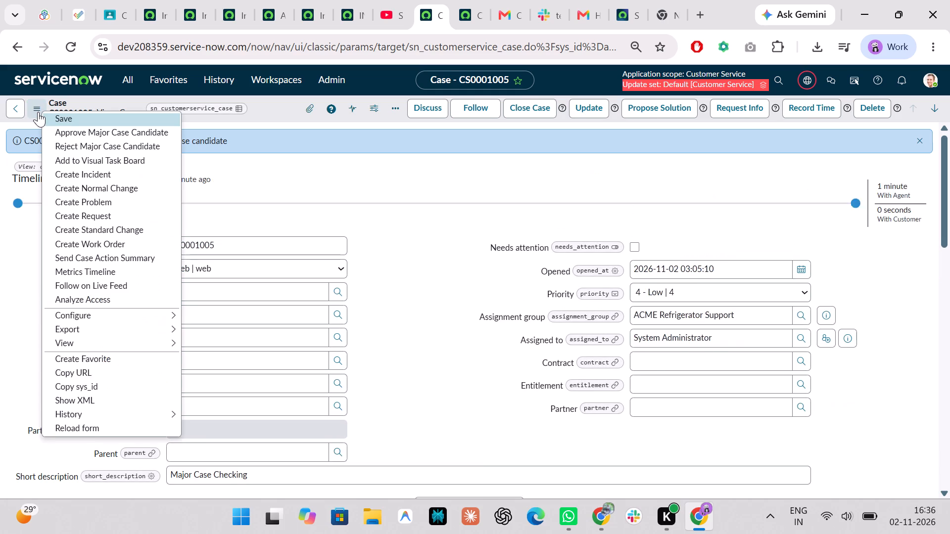
click(87, 131)
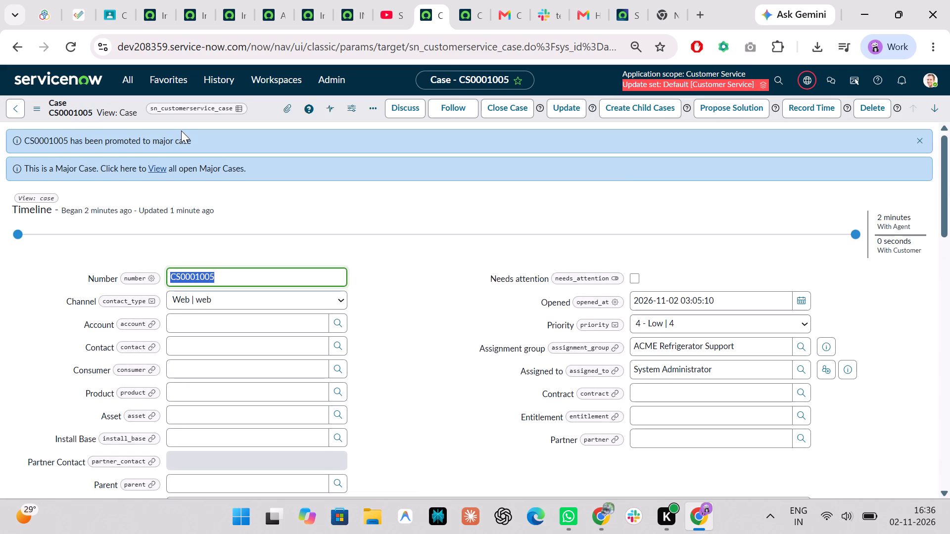
View all open major cases alongside the case form, and open CS0001005 from that list.
ctrl+click(158, 169)
click(460, 0)
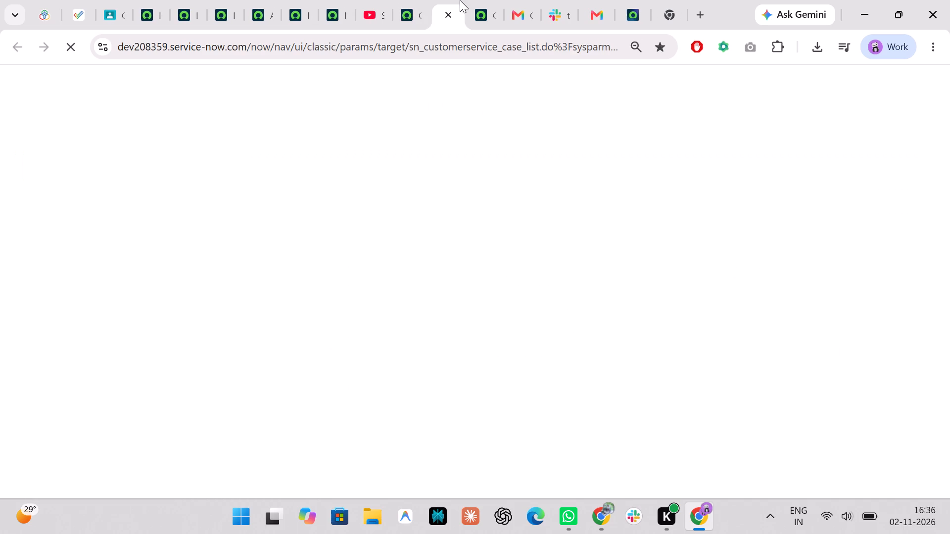
click(404, 0)
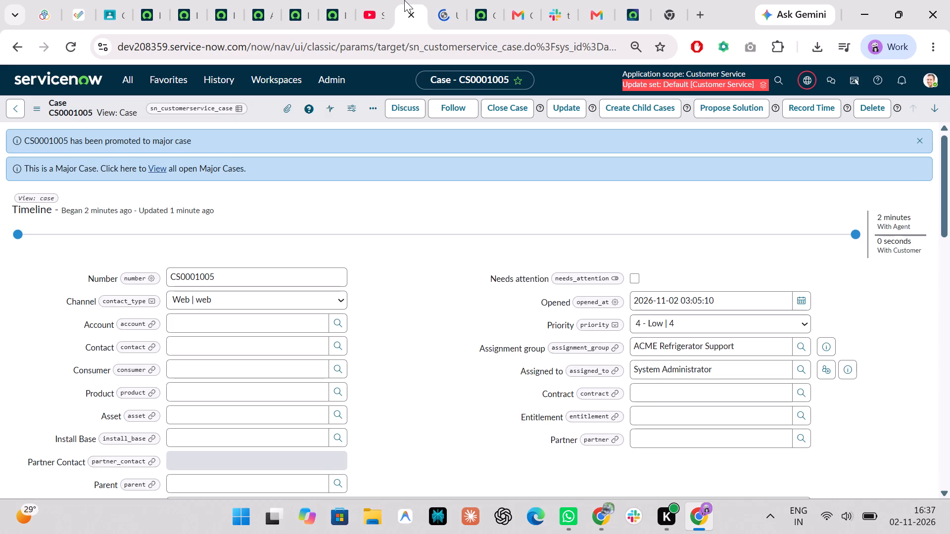
drag(404, 0, 439, 0)
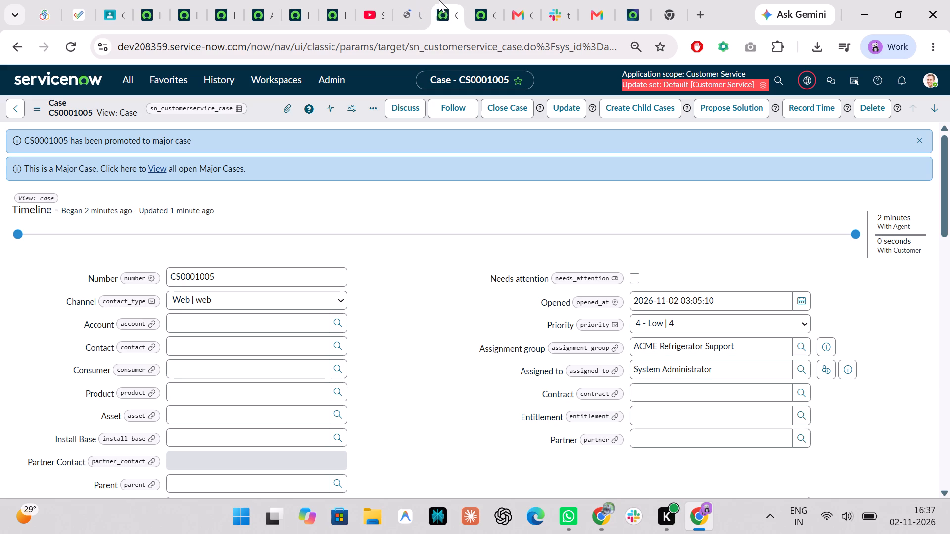
click(439, 0)
drag(439, 22, 405, 23)
click(443, 0)
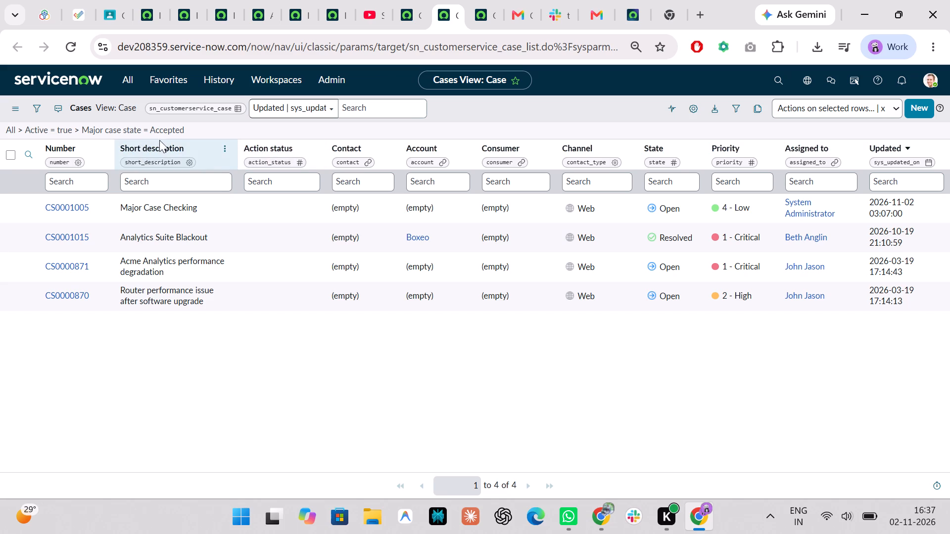
click(71, 208)
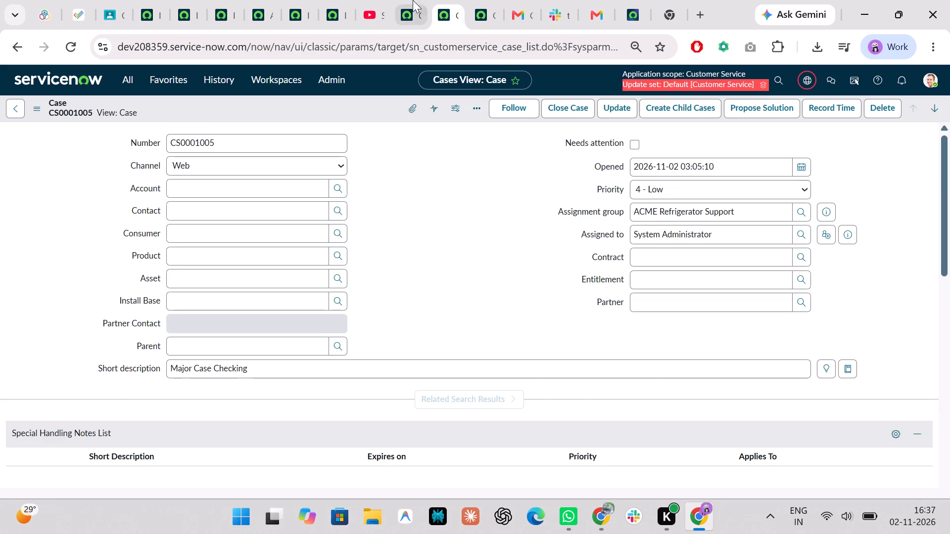
Switch back to the tutorial video and resume playback from about 22:36.
click(408, 0)
click(474, 0)
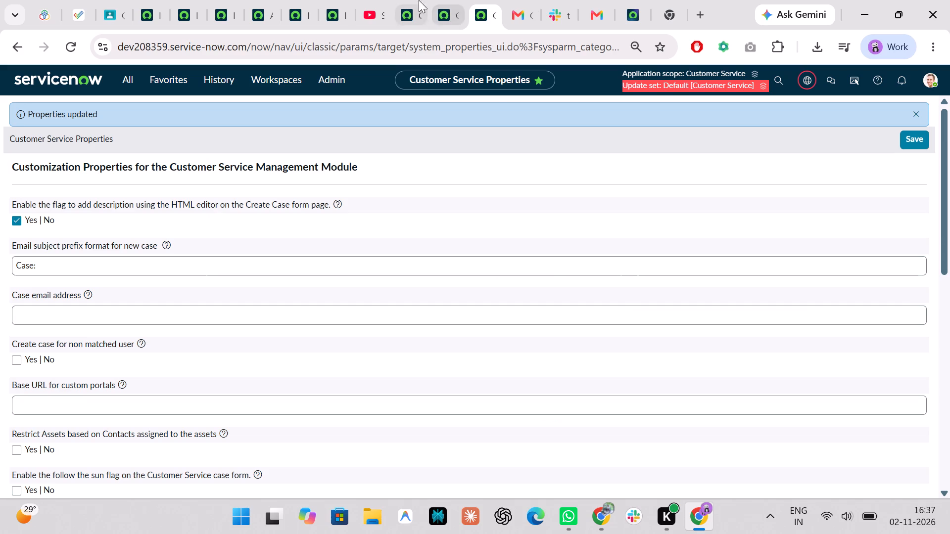
click(362, 0)
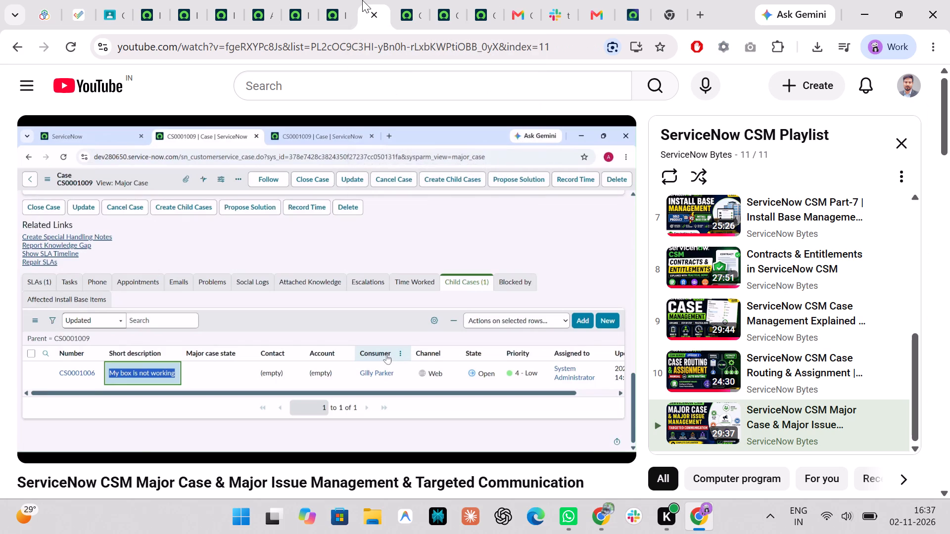
key(space)
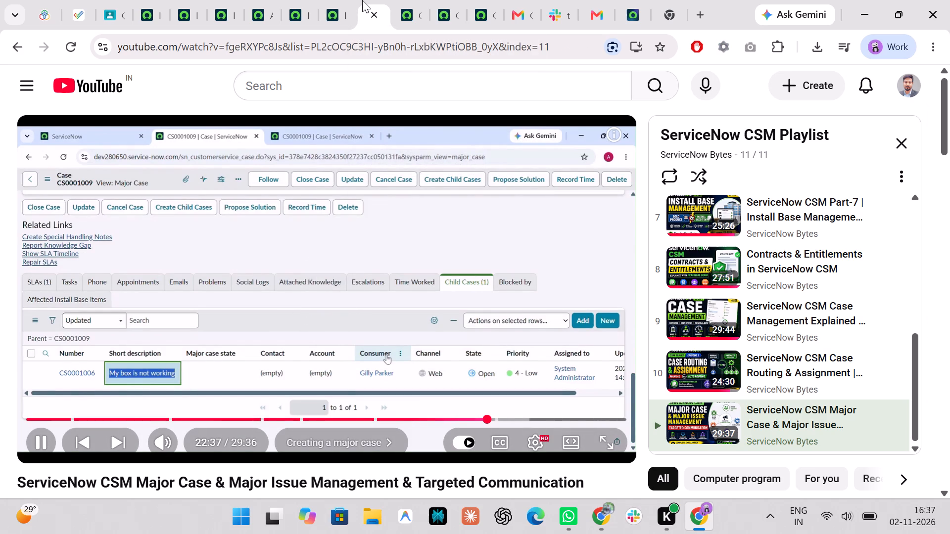
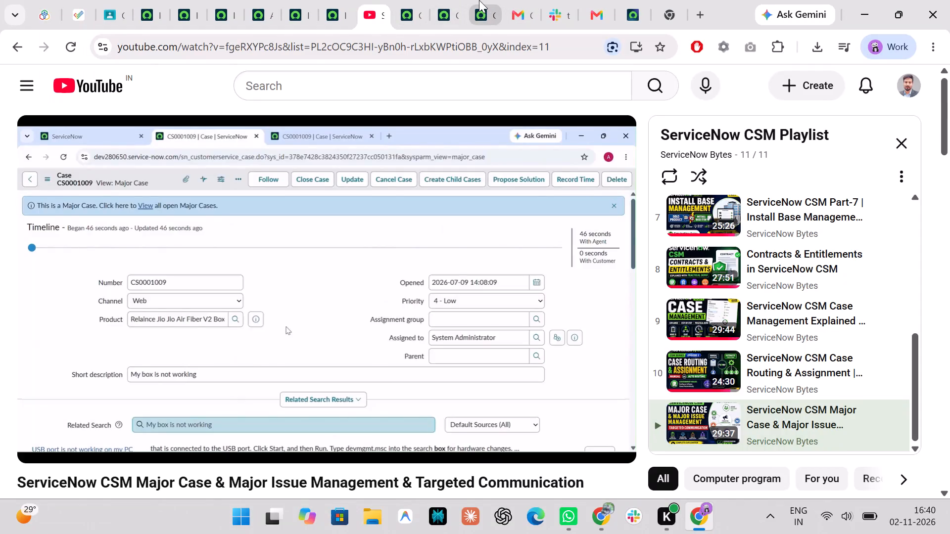
Compare the two open CS0001005 case forms, examining the activity notes, related links and related lists at the bottom of each.
click(479, 0)
click(439, 0)
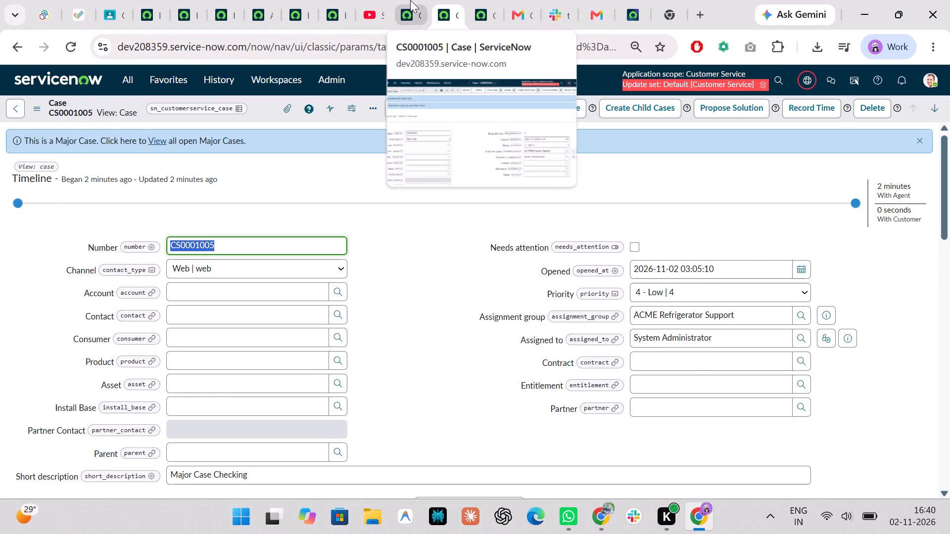
click(410, 0)
click(443, 0)
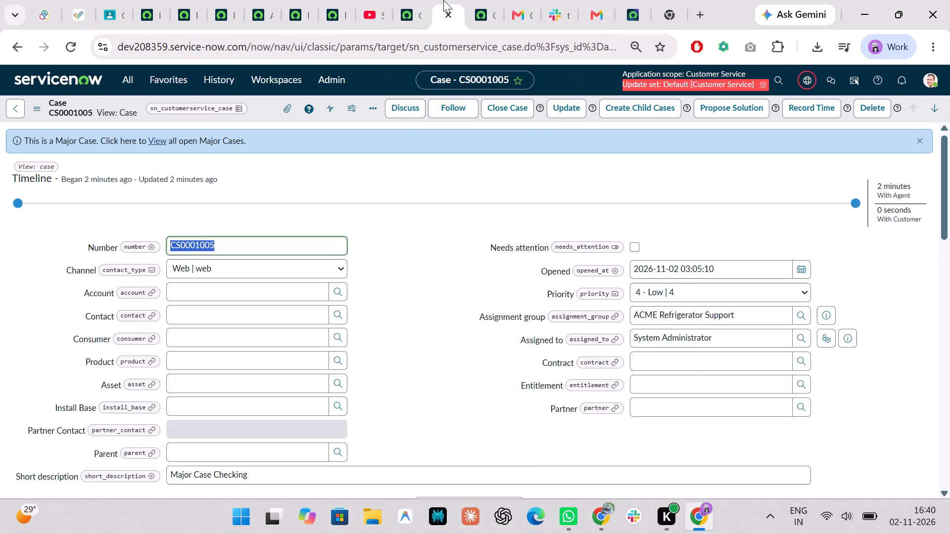
scroll(345, 185, down, 4)
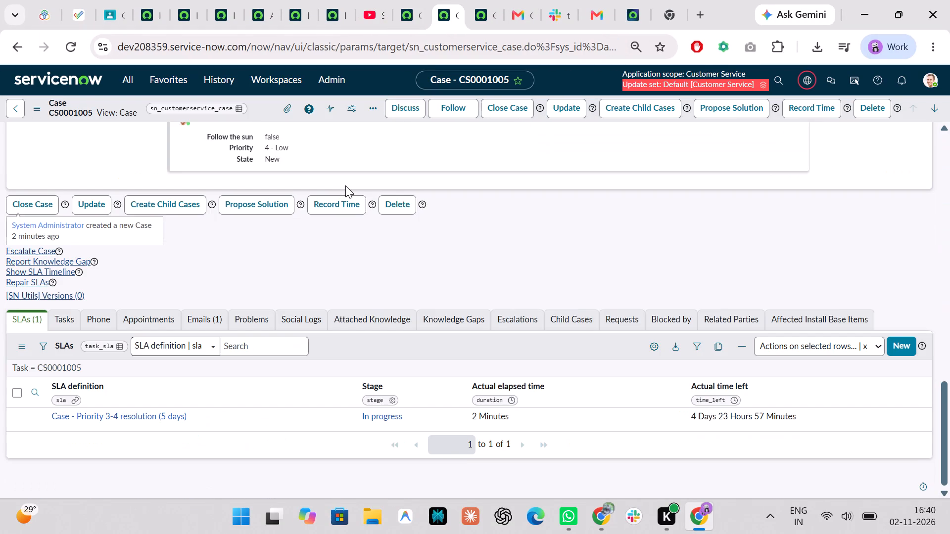
scroll(345, 185, down, 4)
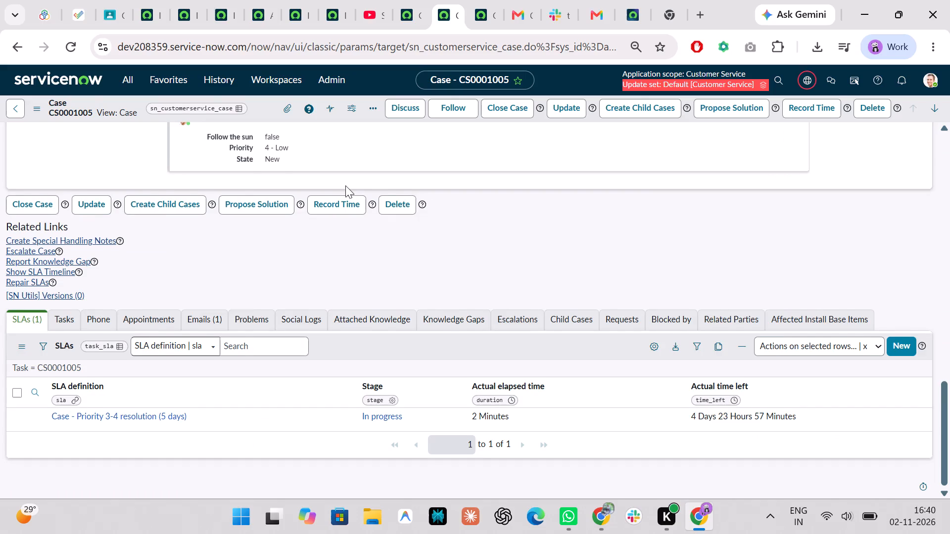
scroll(345, 185, up, 1)
click(204, 321)
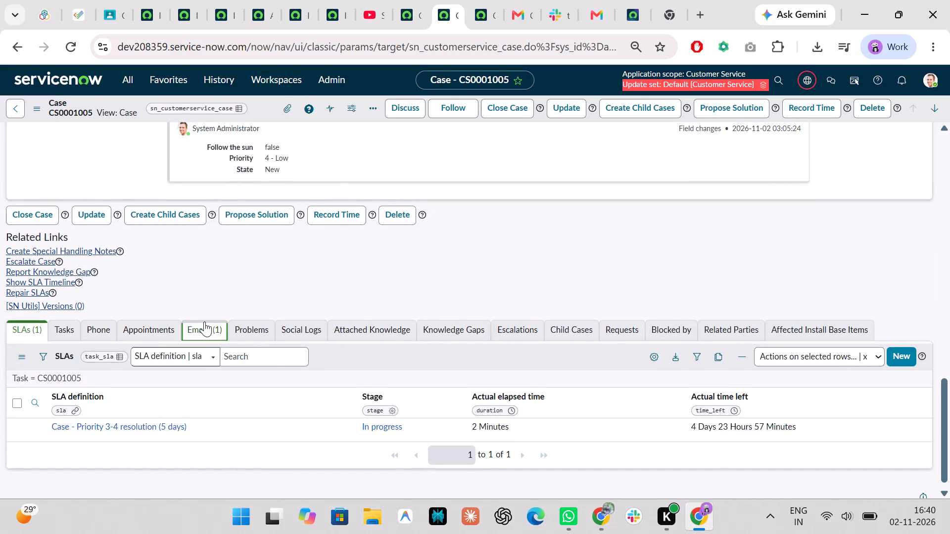
scroll(264, 247, up, 6)
scroll(264, 247, down, 5)
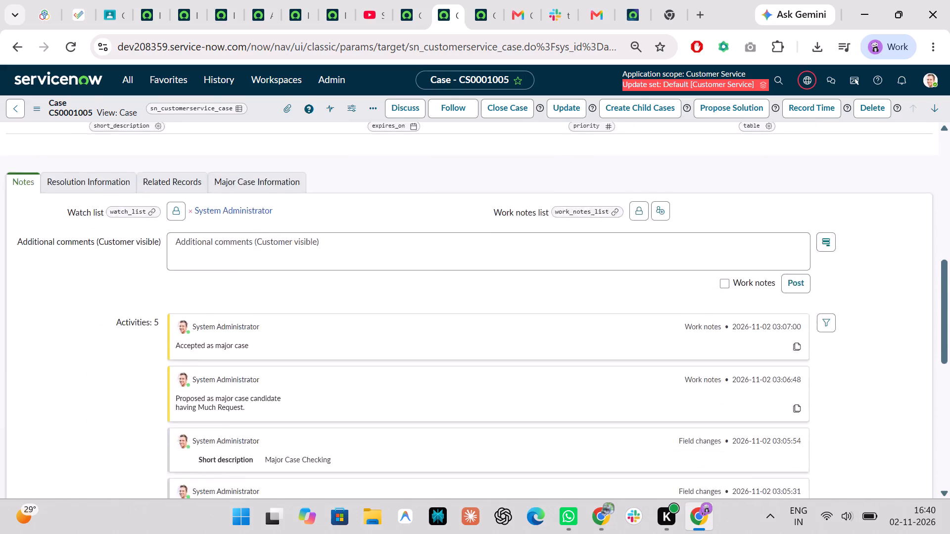
scroll(264, 247, up, 9)
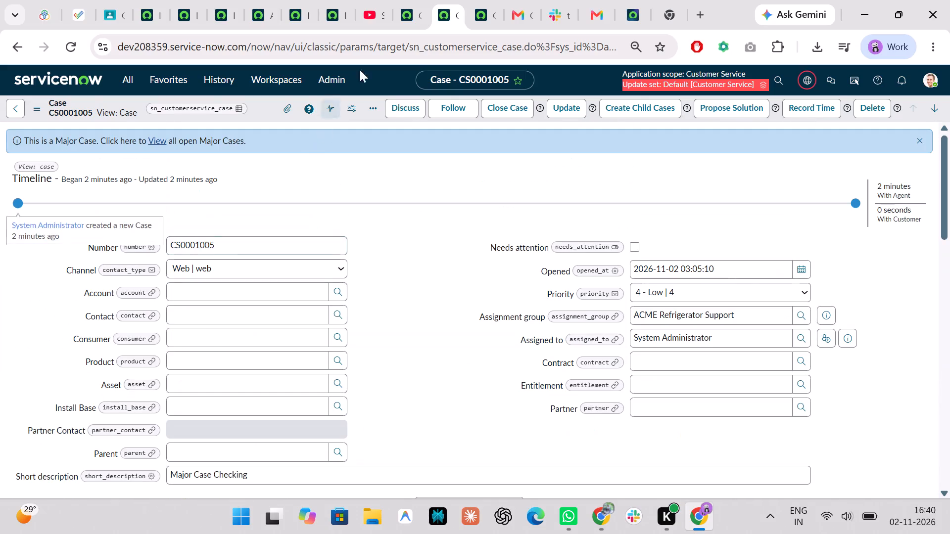
click(419, 0)
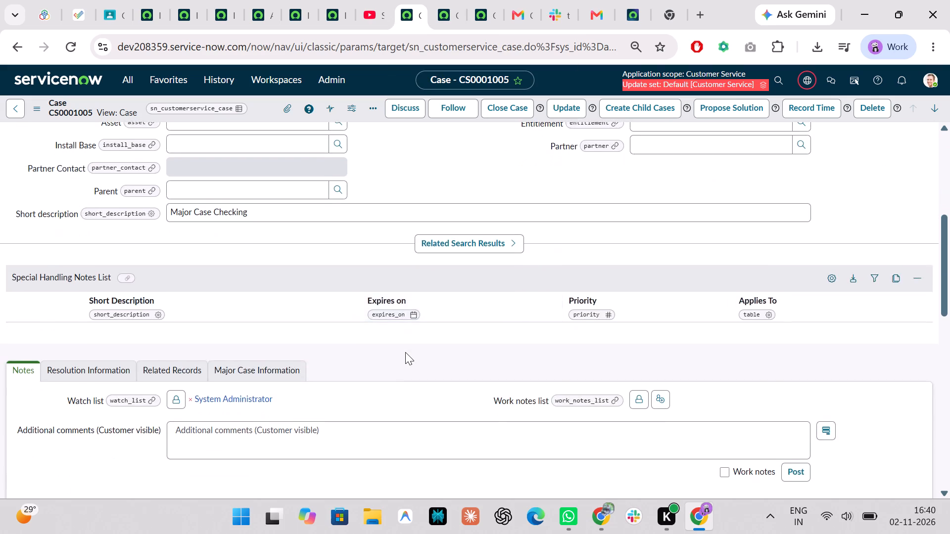
scroll(405, 352, down, 3)
scroll(405, 352, up, 2)
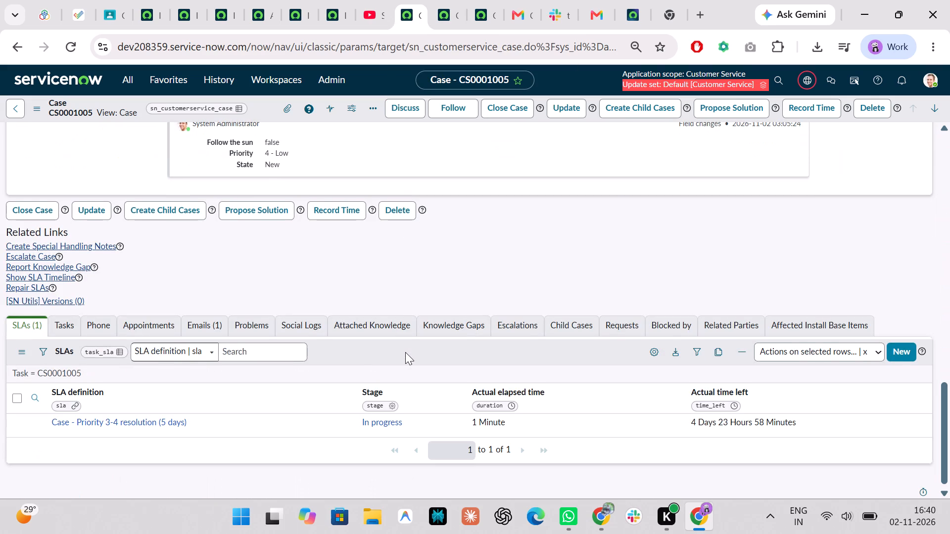
scroll(405, 352, up, 2)
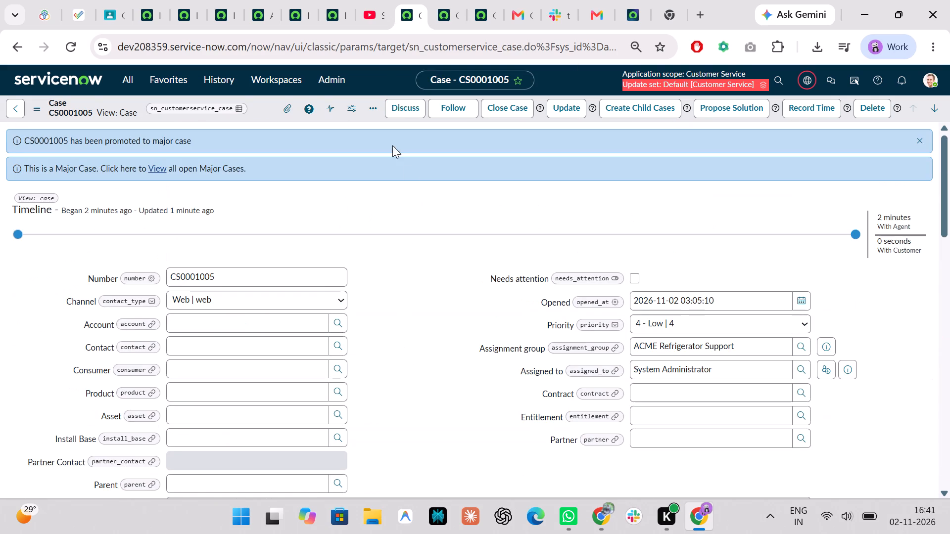
Open the related lists configuration for the Case form from CS0001005 and switch off the technical names.
click(435, 0)
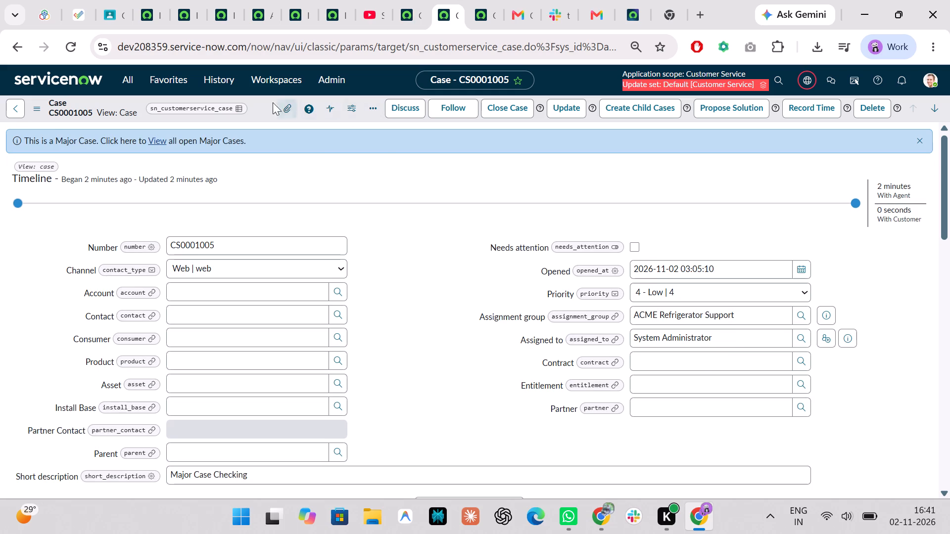
right_click(261, 105)
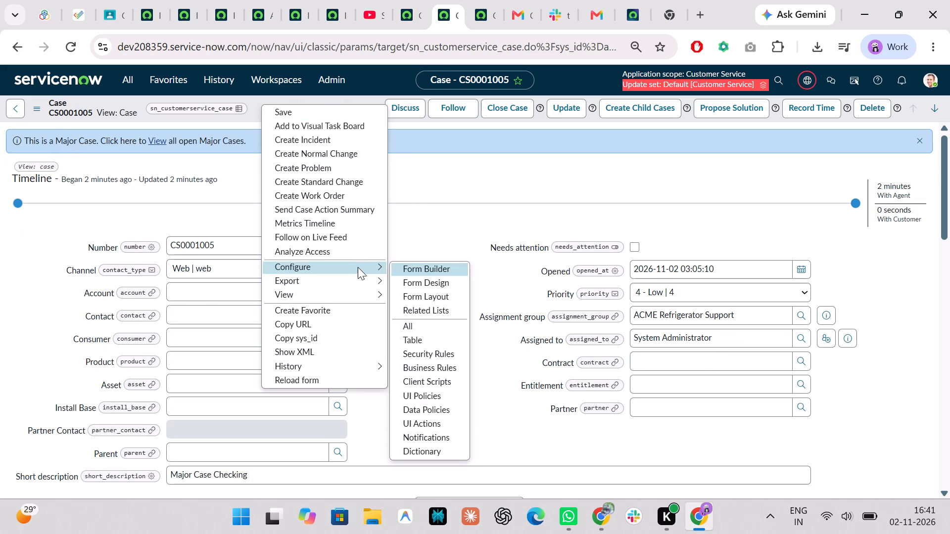
click(432, 312)
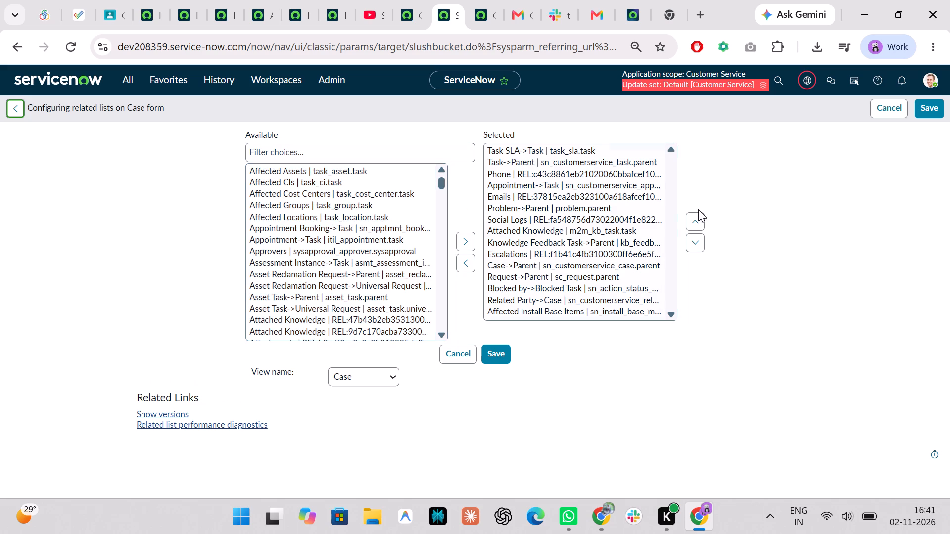
double_click(760, 203)
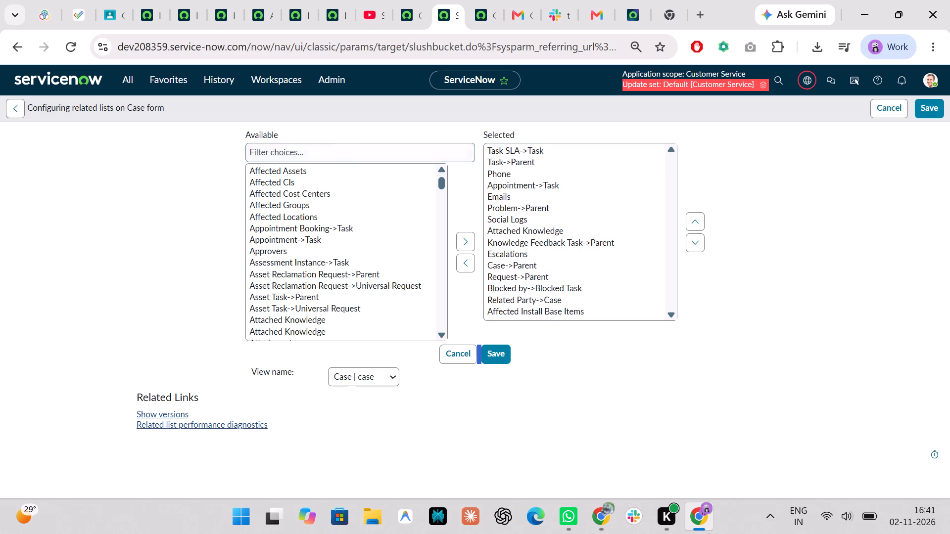
Filter the available related lists by "majo" and clear the filter.
click(313, 156)
text(majo)
key(BackSpace)
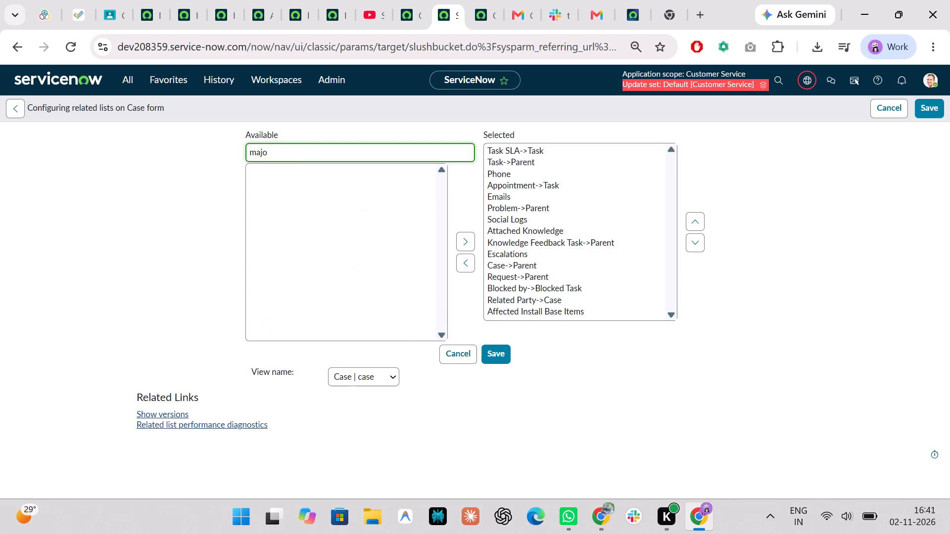
key(BackSpace)
key(BackSpace)
key(BackSpace)
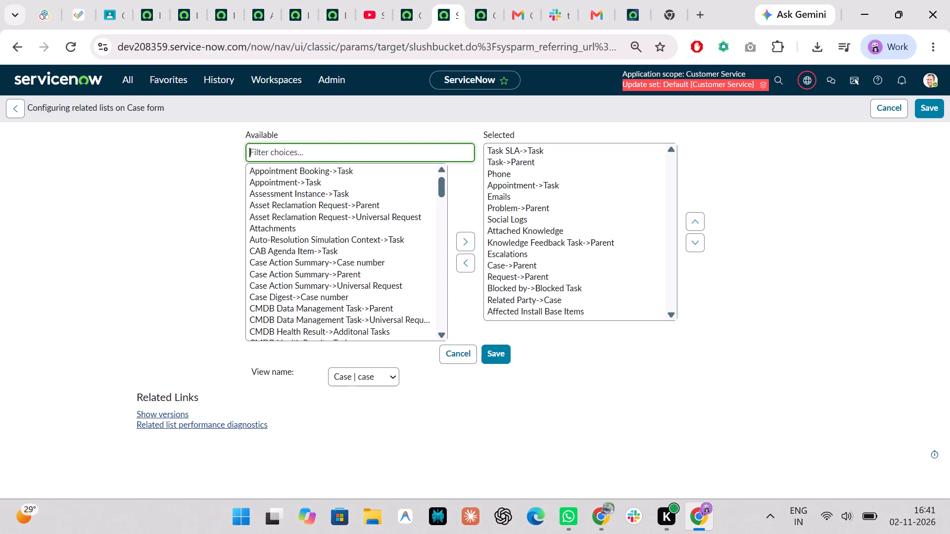
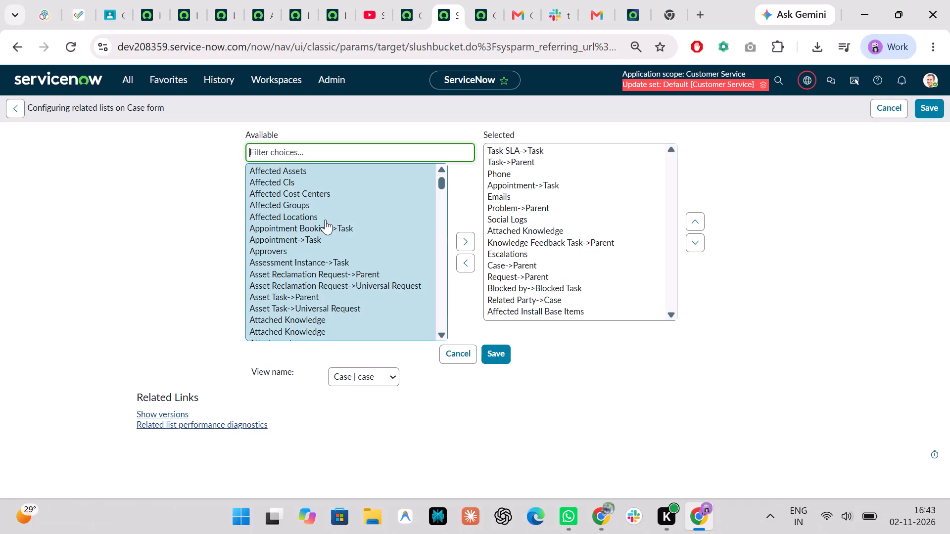
Browse the unfiltered available related lists for the Case form, with a brief look back at case CS0001005.
scroll(325, 221, down, 2)
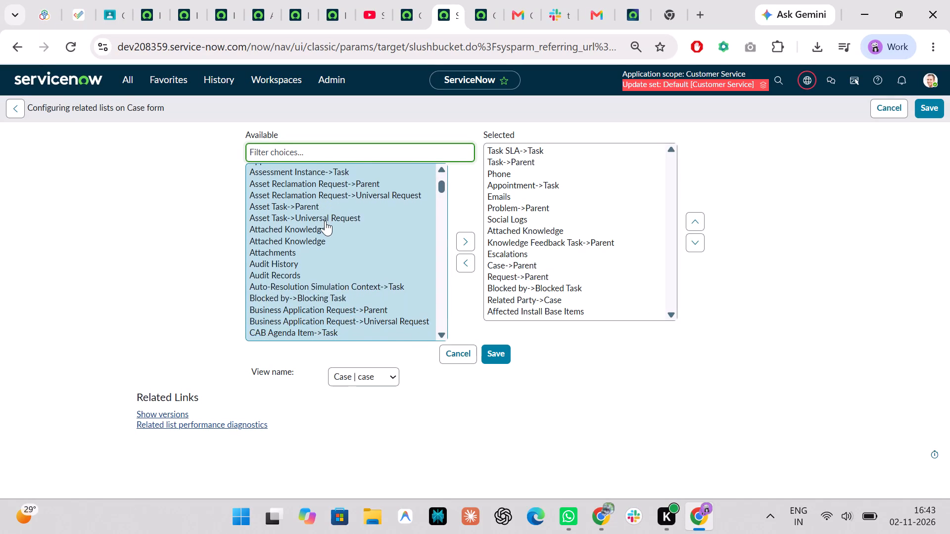
scroll(325, 221, down, 4)
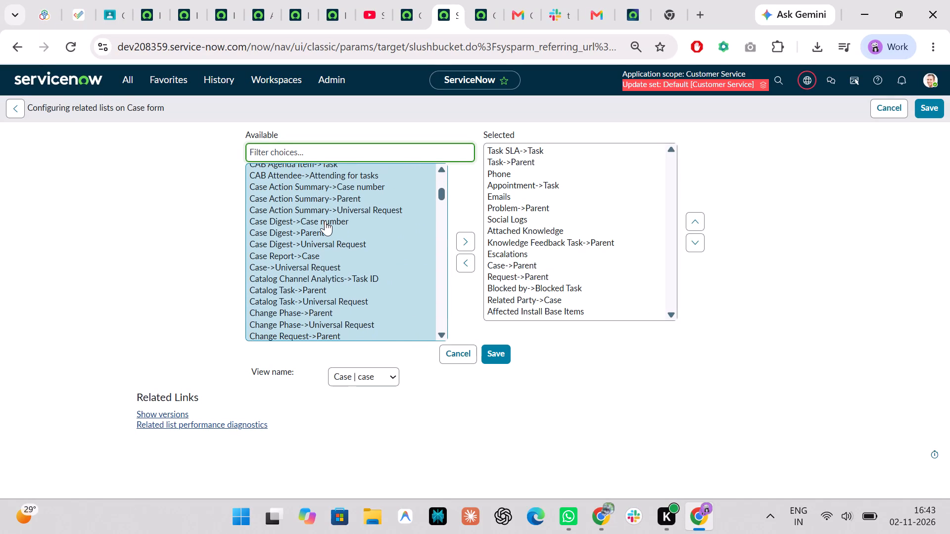
click(406, 0)
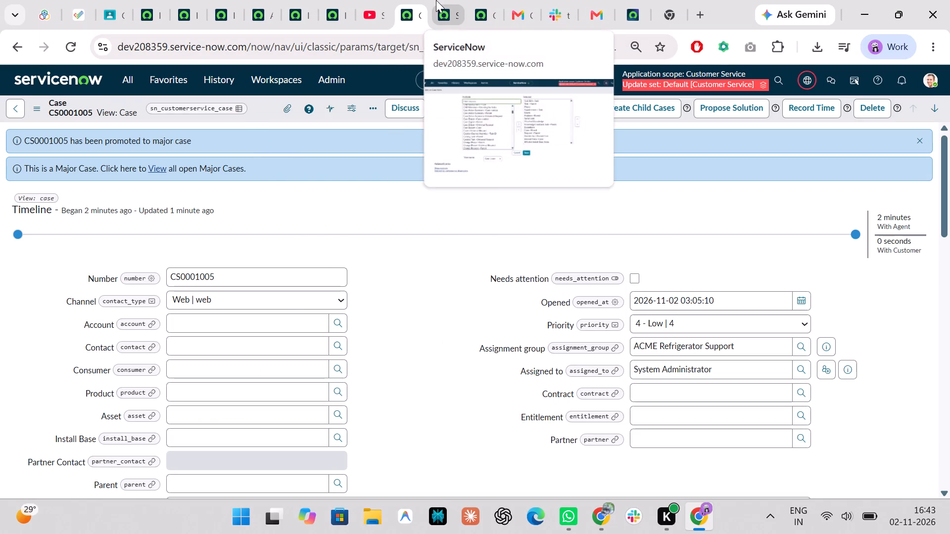
click(436, 0)
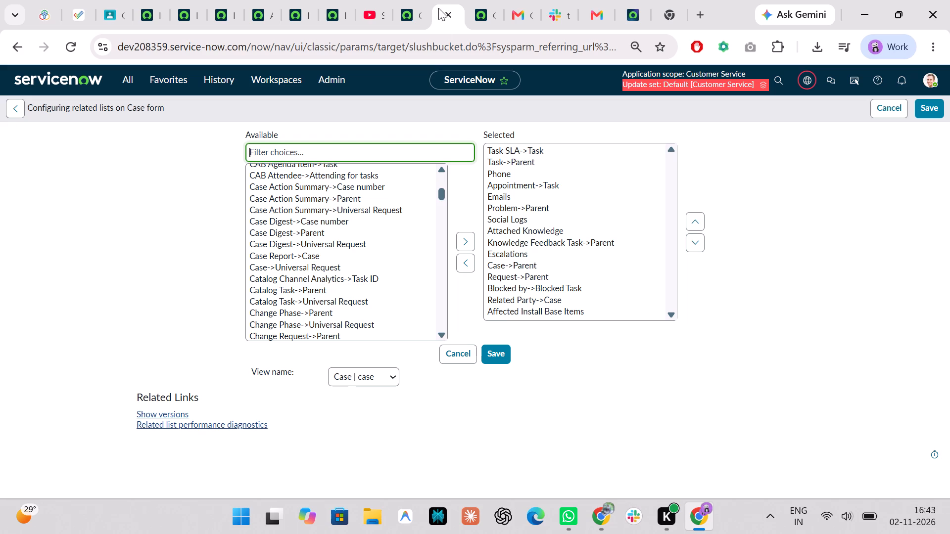
scroll(347, 246, down, 1)
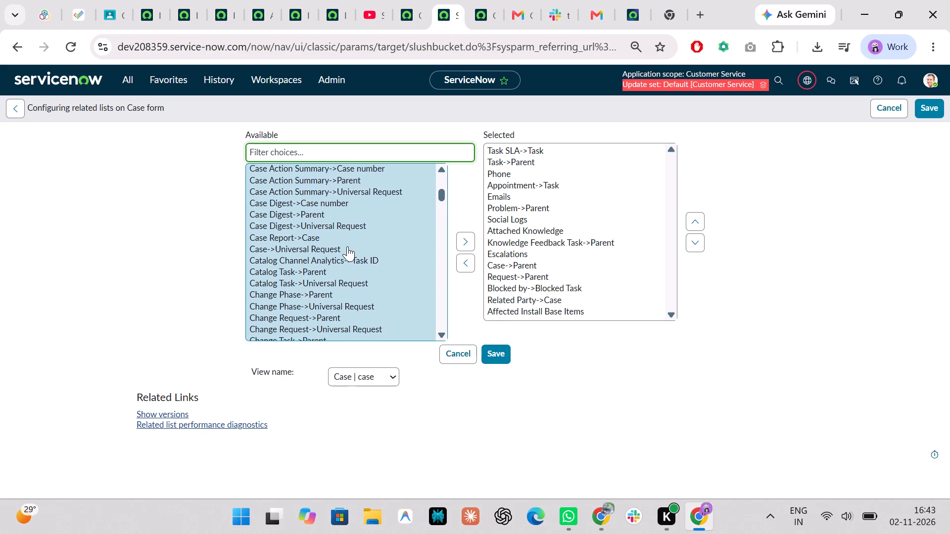
scroll(347, 246, down, 2)
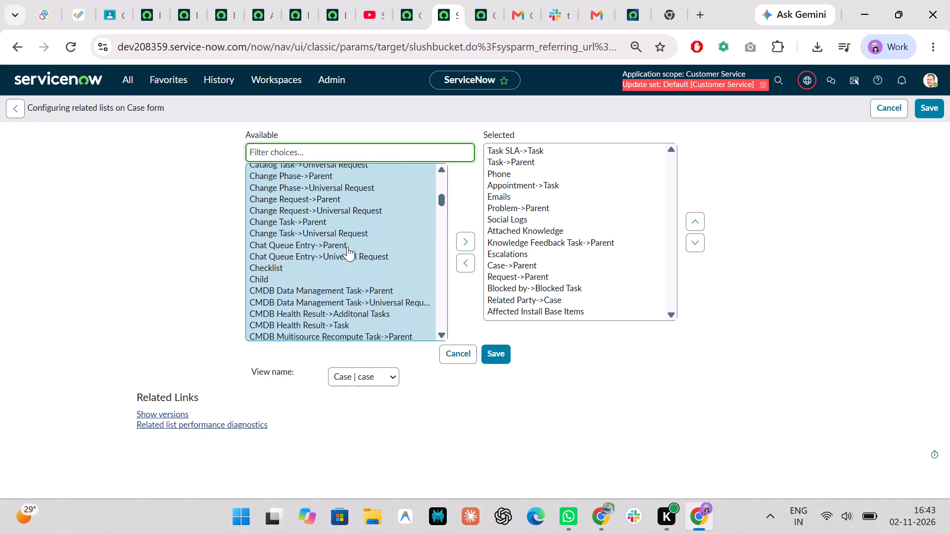
scroll(347, 246, down, 2)
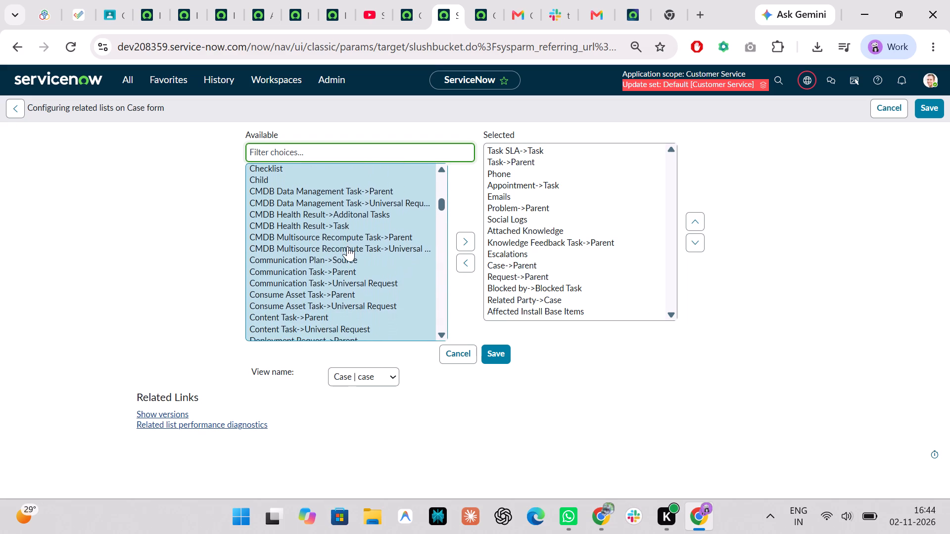
scroll(347, 246, down, 1)
Filter the available related lists by "maj", and shorten the filter to "m".
key(m)
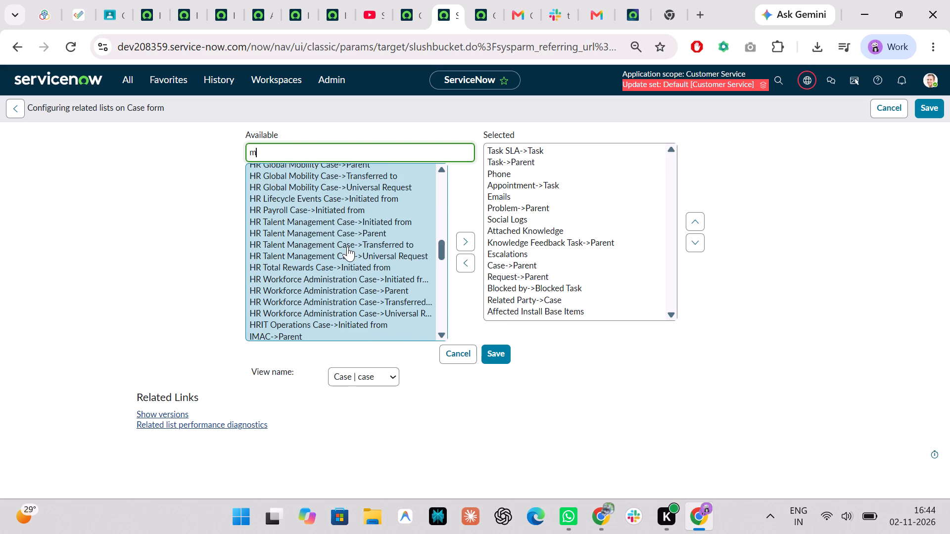
key(a)
key(j)
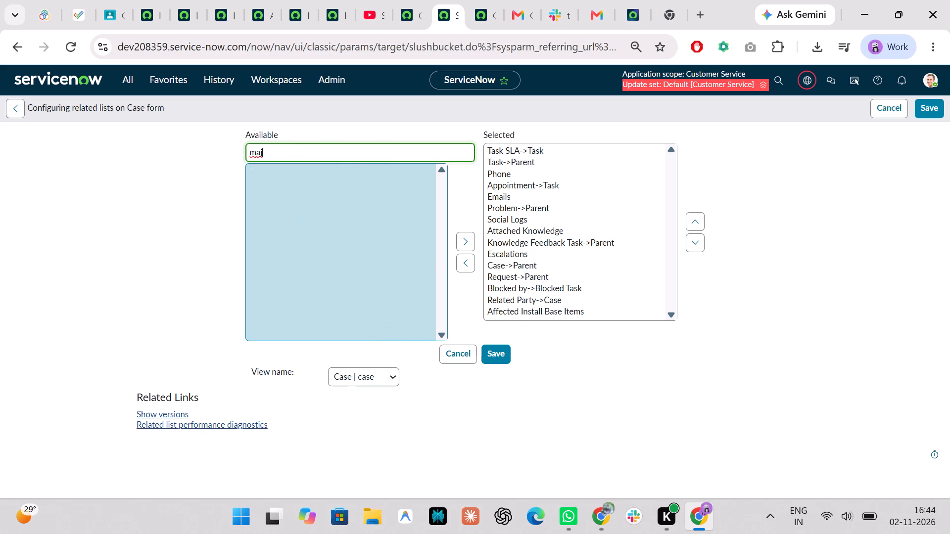
key(BackSpace)
key(BackSpace)
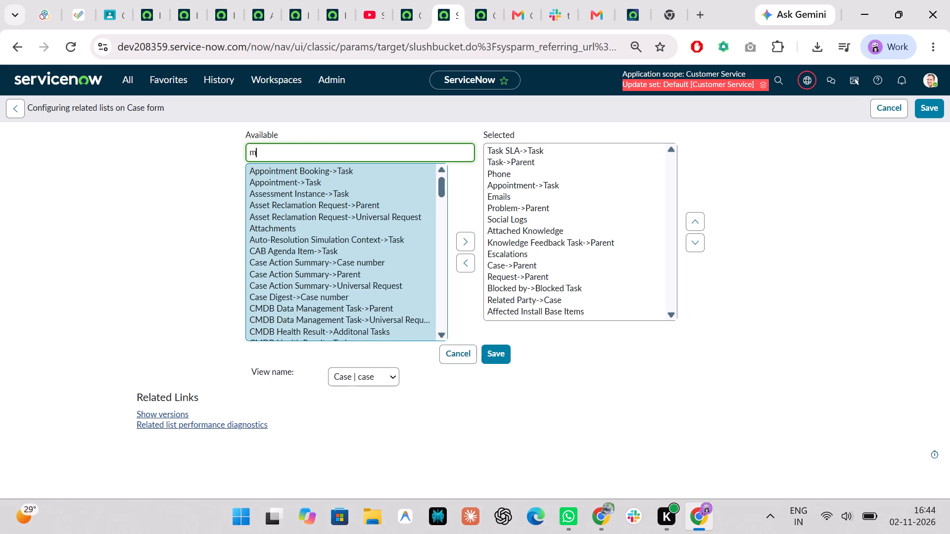
Examine the available related lists matching "m" for any entries relating to major cases.
scroll(356, 301, down, 3)
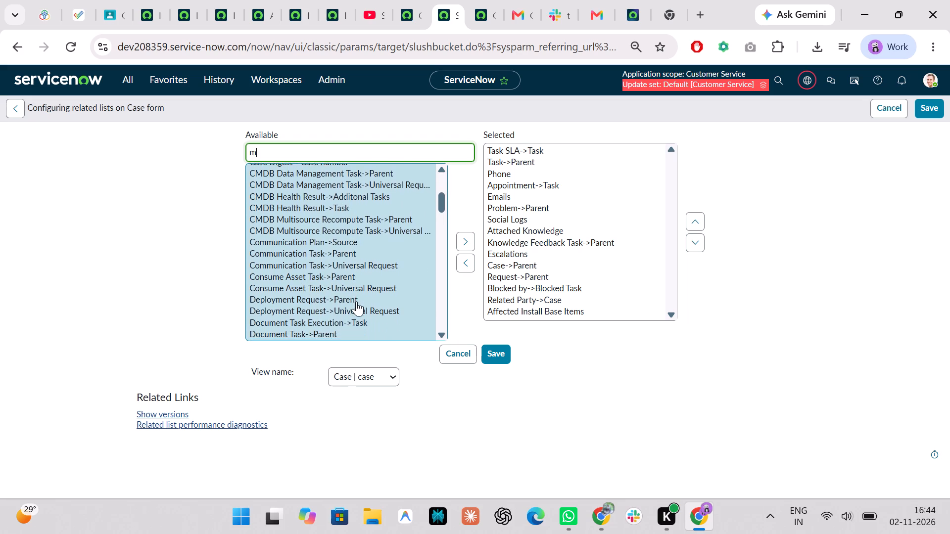
scroll(356, 301, down, 2)
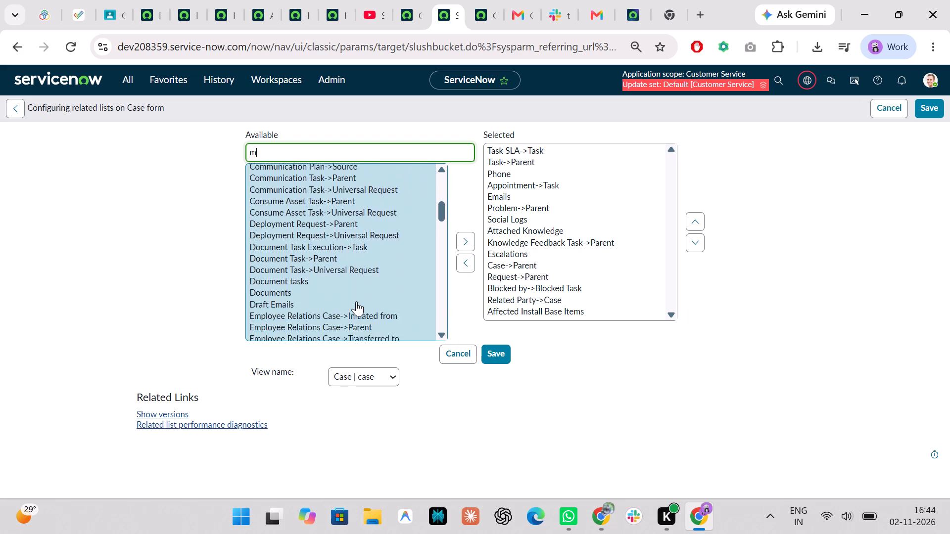
scroll(356, 301, down, 2)
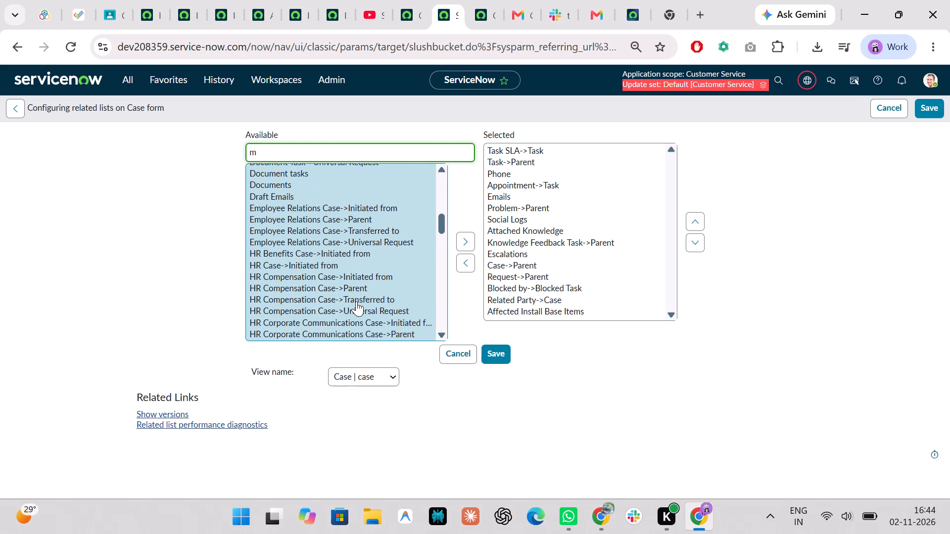
scroll(356, 301, down, 1)
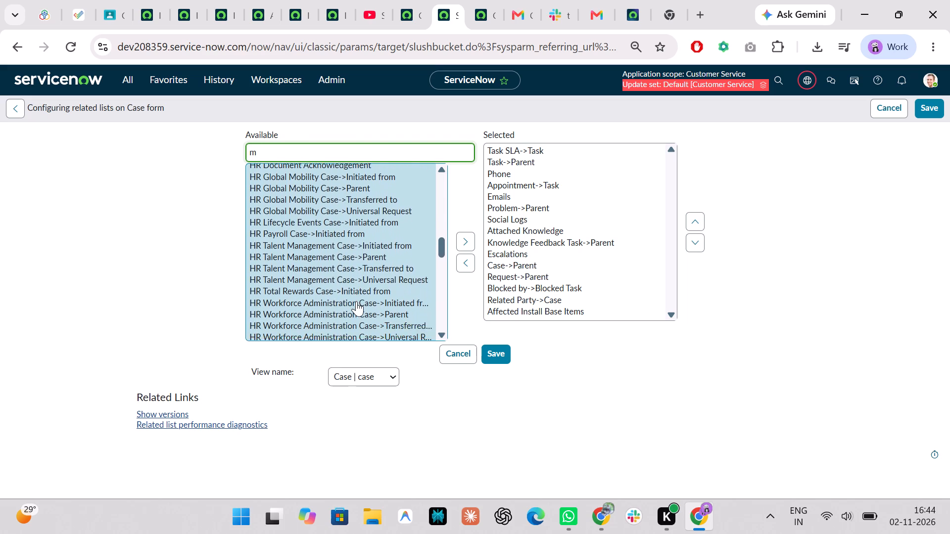
scroll(356, 301, down, 3)
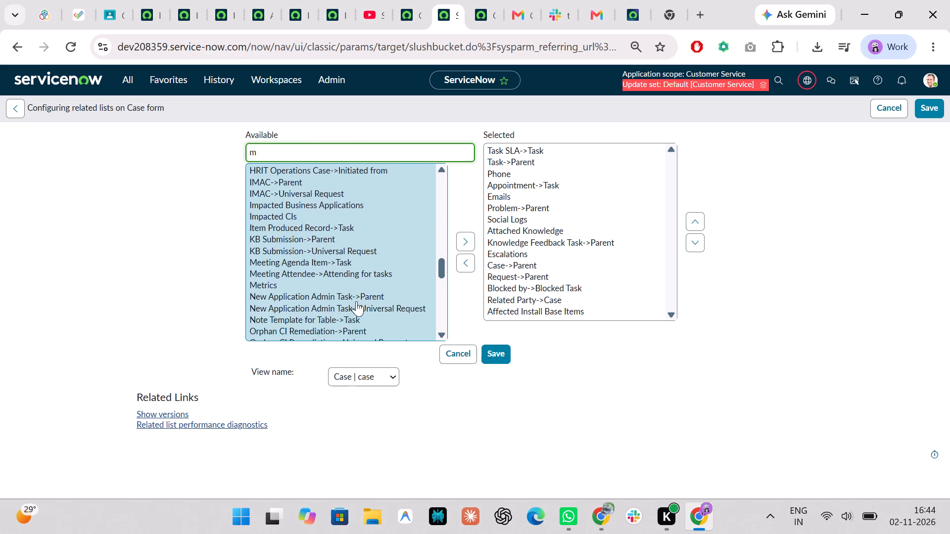
scroll(356, 301, down, 4)
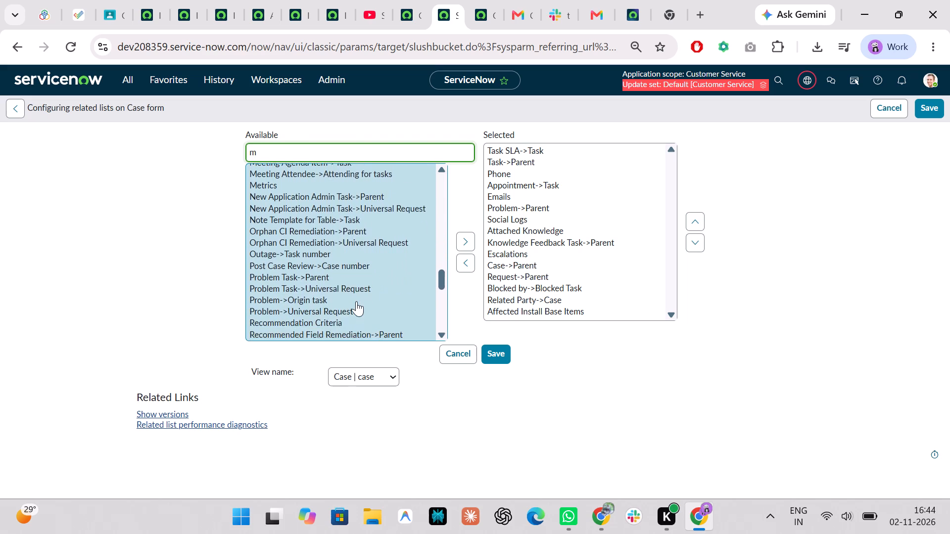
scroll(356, 301, down, 4)
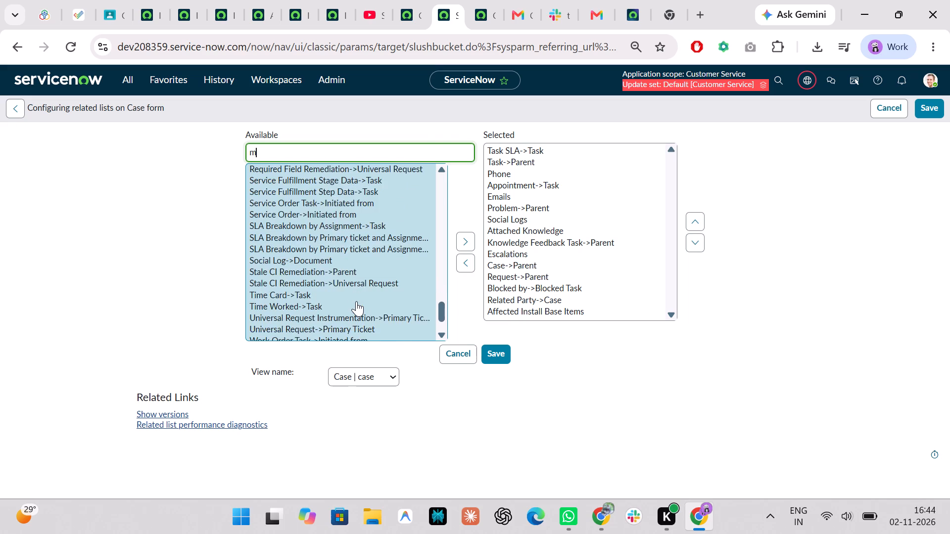
scroll(356, 301, down, 2)
scroll(347, 246, up, 2)
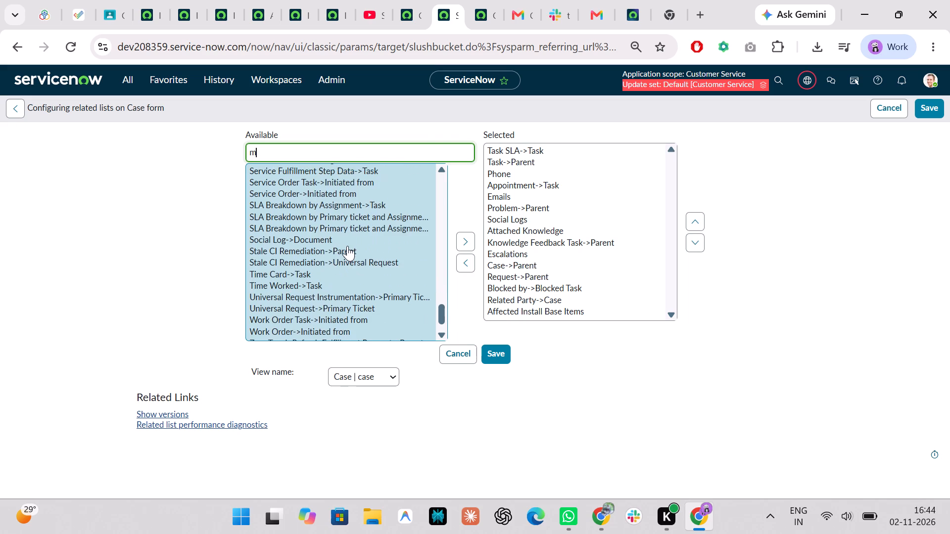
scroll(347, 246, up, 6)
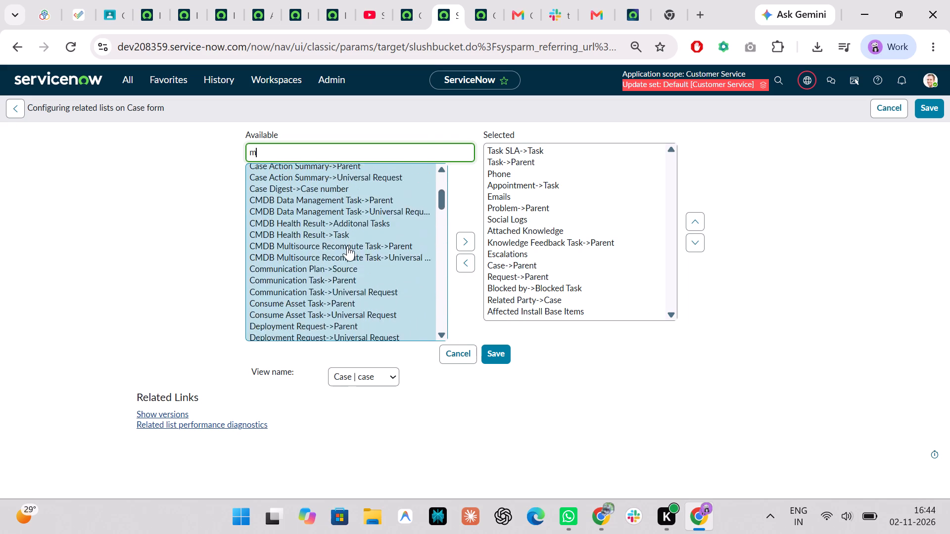
scroll(347, 246, up, 1)
scroll(347, 246, down, 5)
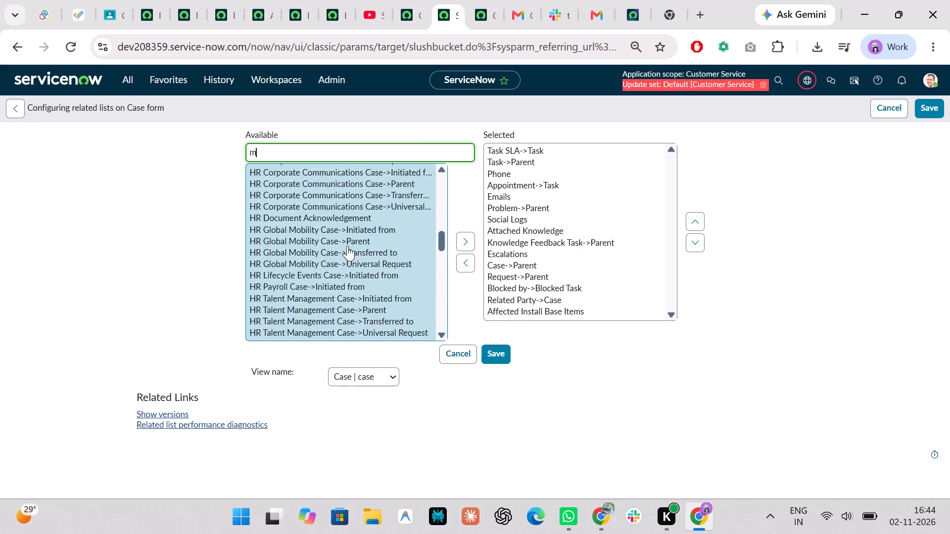
scroll(347, 246, down, 2)
Filter the available related lists by "maj" again, and reduce the filter back to "m".
text(aj)
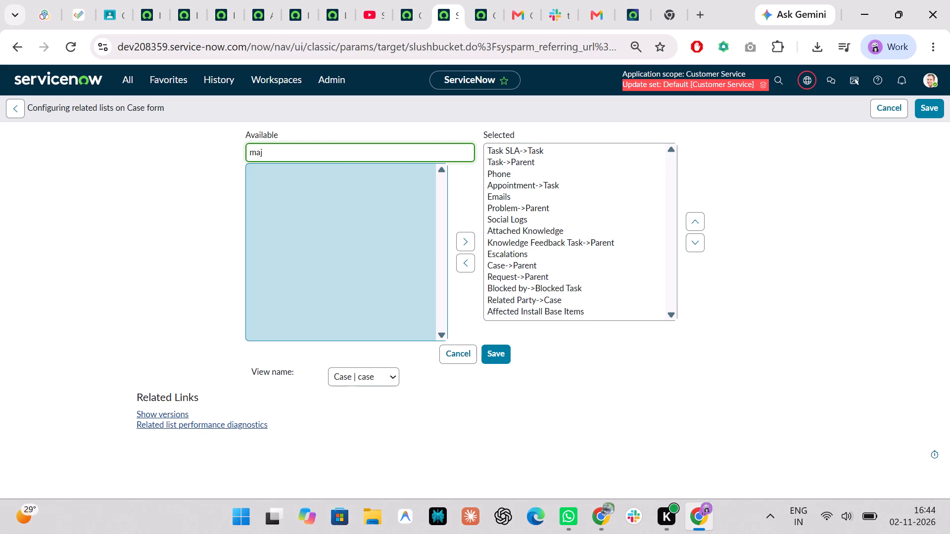
key(BackSpace)
key(BackSpace)
scroll(347, 246, right, 9)
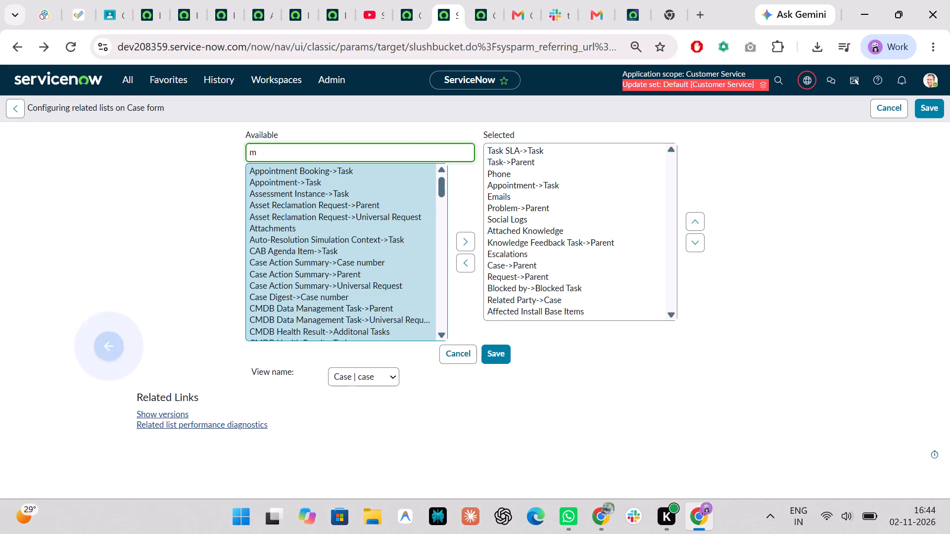
Switch to the YouTube tutorial on CSM major case management, resume playback and show the video full screen.
click(388, 0)
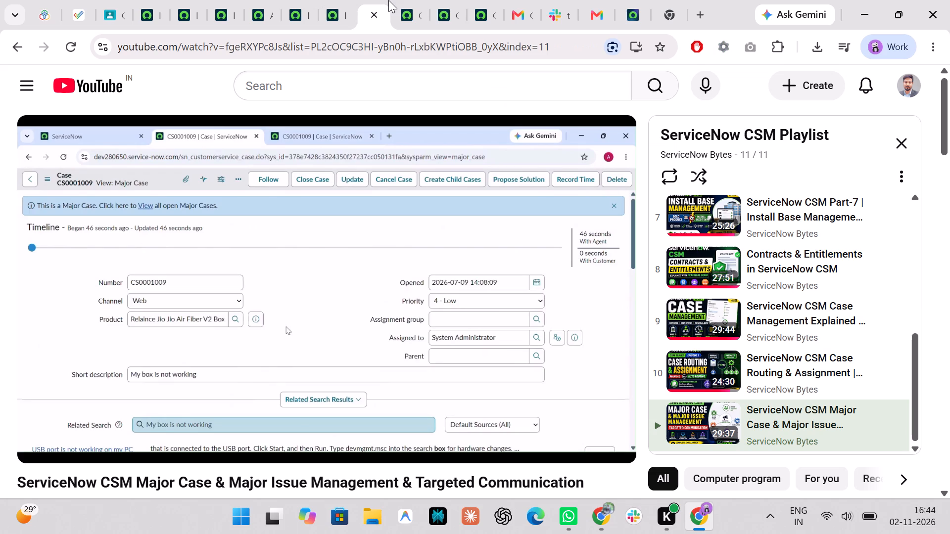
click(390, 245)
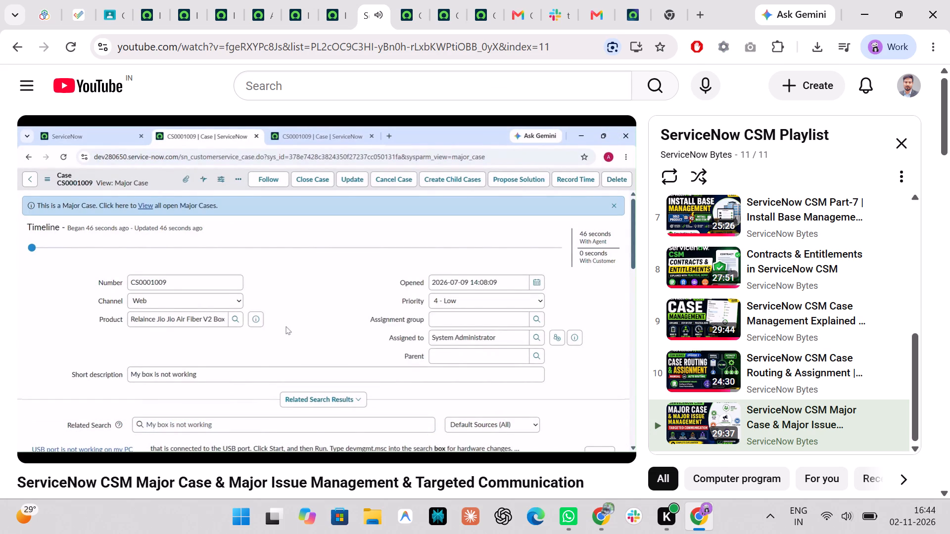
key(space)
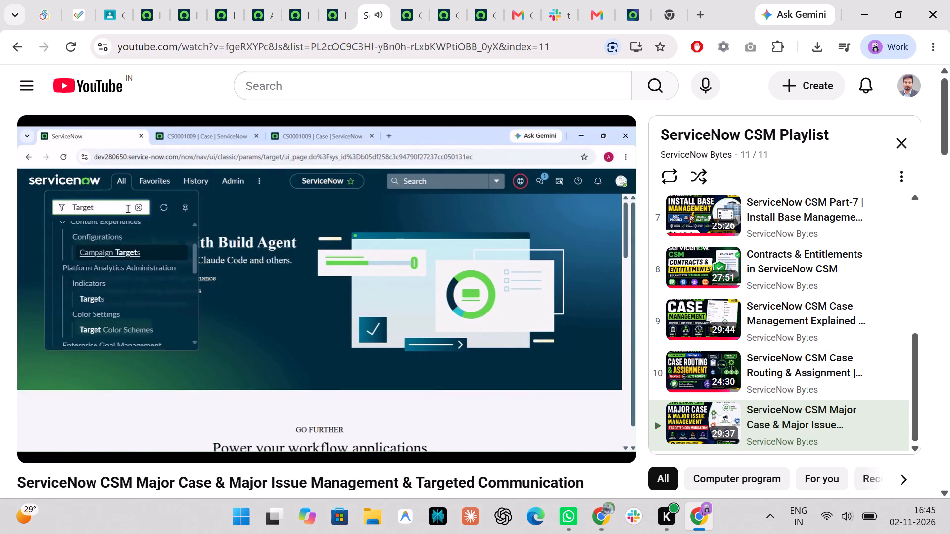
key(f)
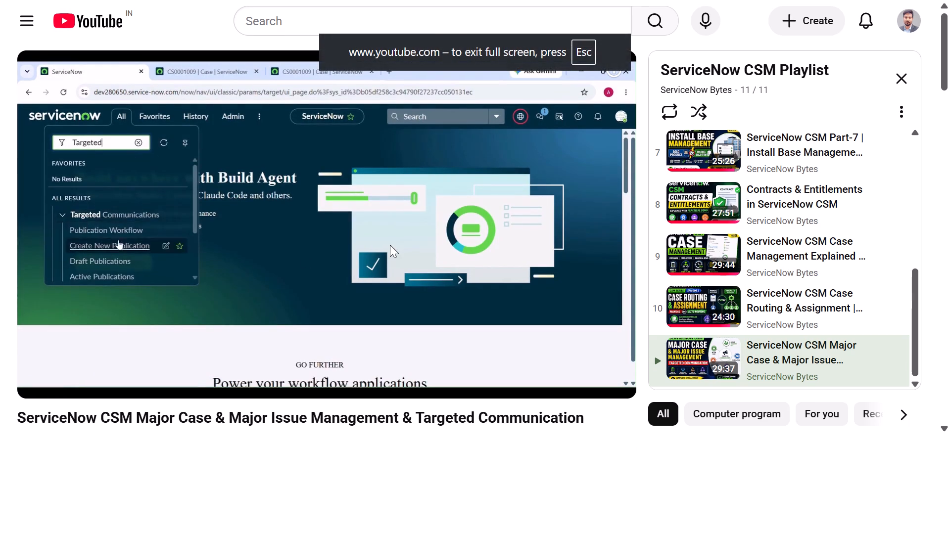
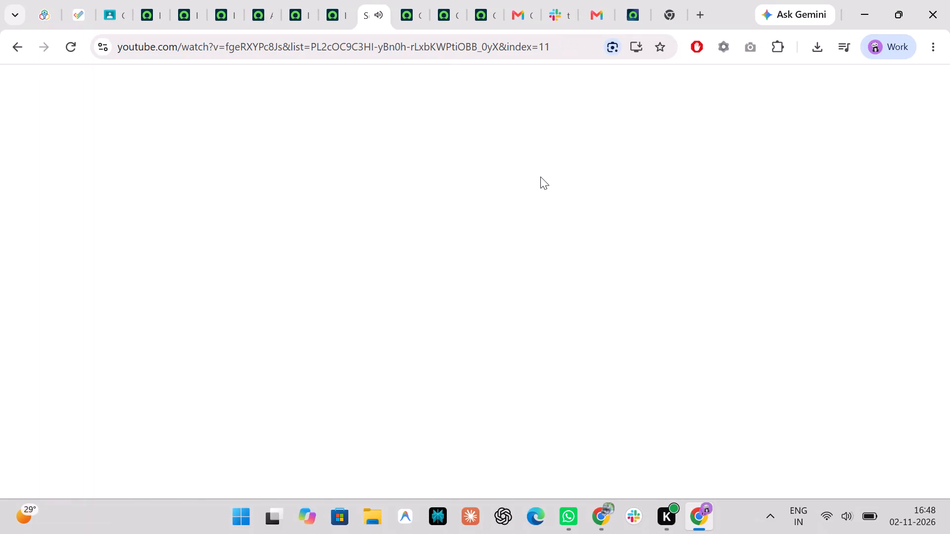
Pause the tutorial, return to case CS0001005 and search the application navigator for "recipient".
key(space)
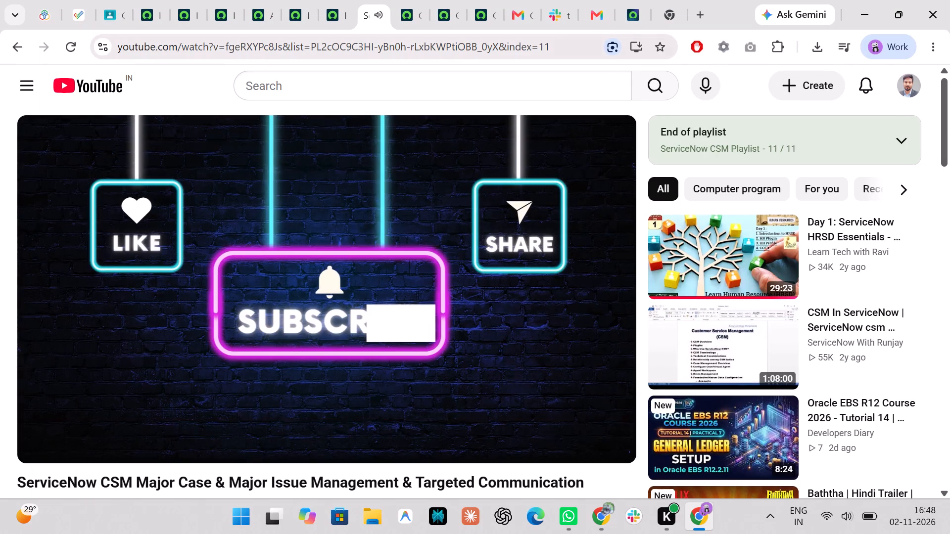
click(407, 1)
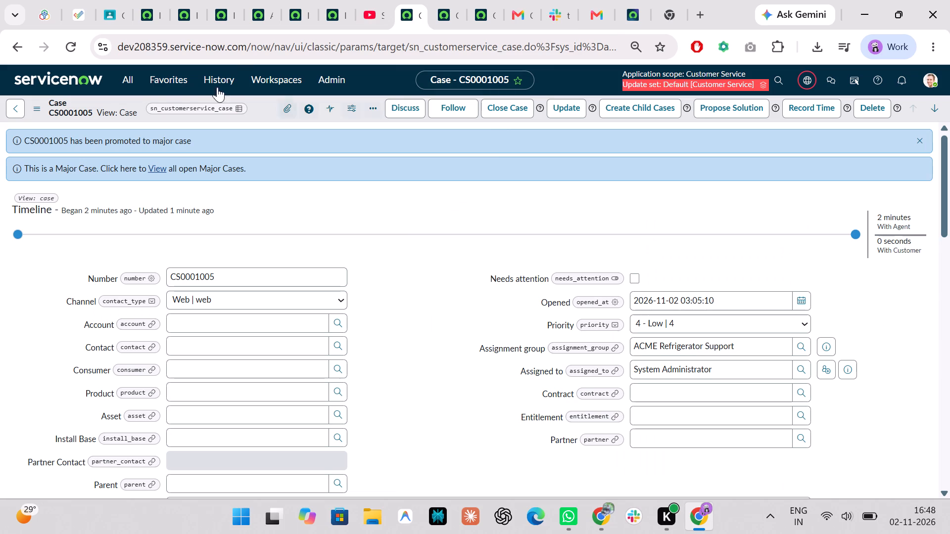
click(133, 81)
text(recip)
text(ient)
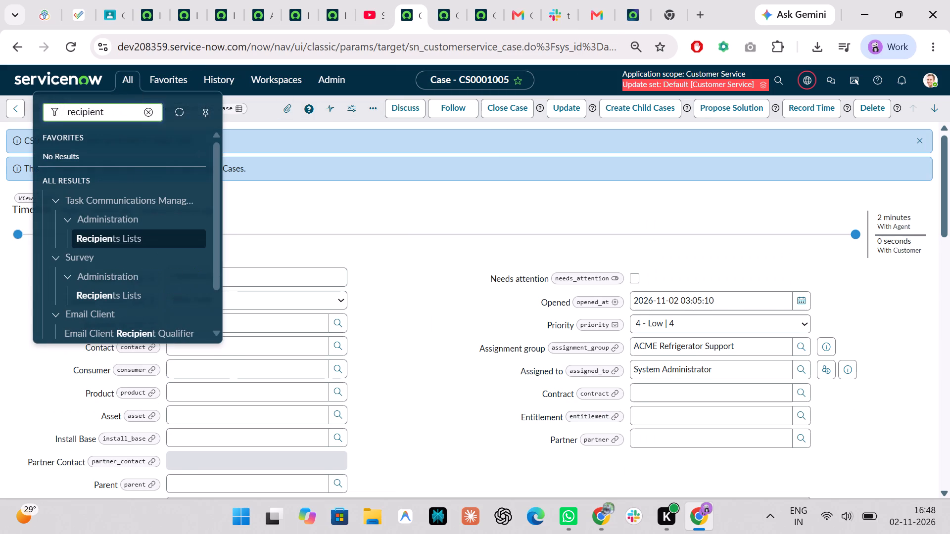
scroll(142, 180, down, 2)
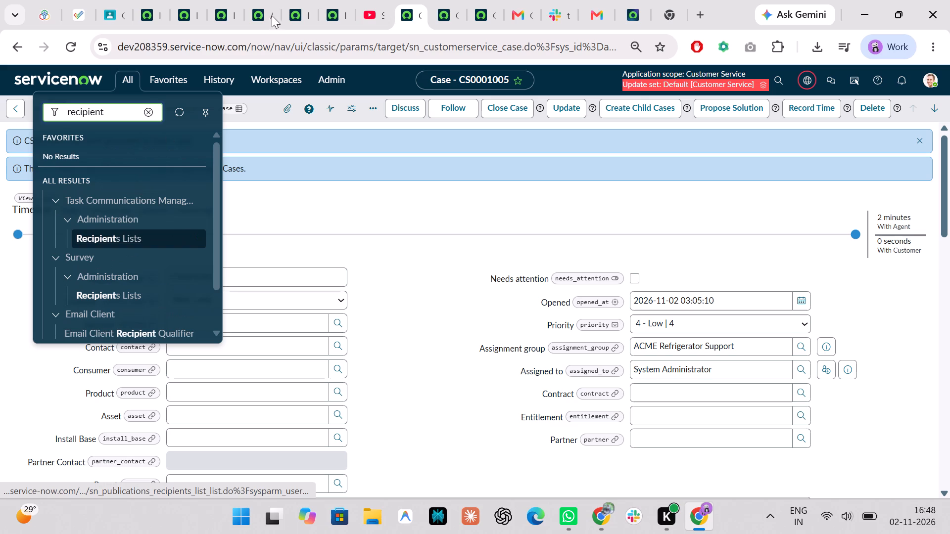
Rewatch the tutorial's targeted communications section, from creating a recipients list to the Targeted Communications modules, and pause there.
click(378, 0)
text(jjjjjjj)
text(jj)
key(space)
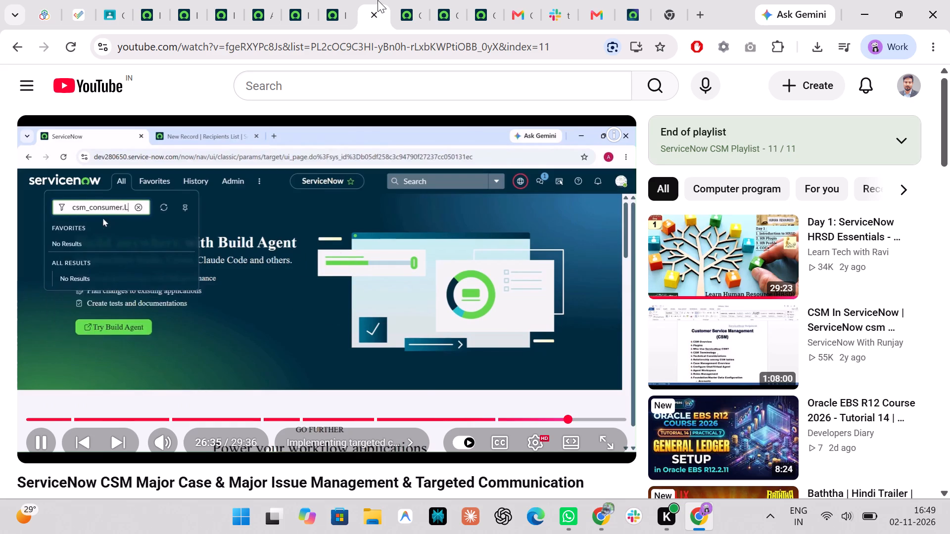
key(Right)
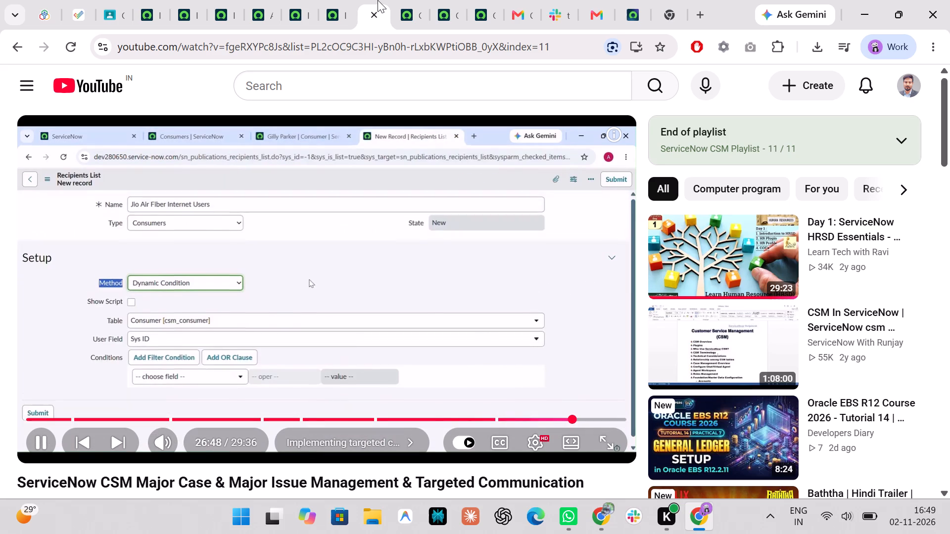
key(Right)
key(Right)
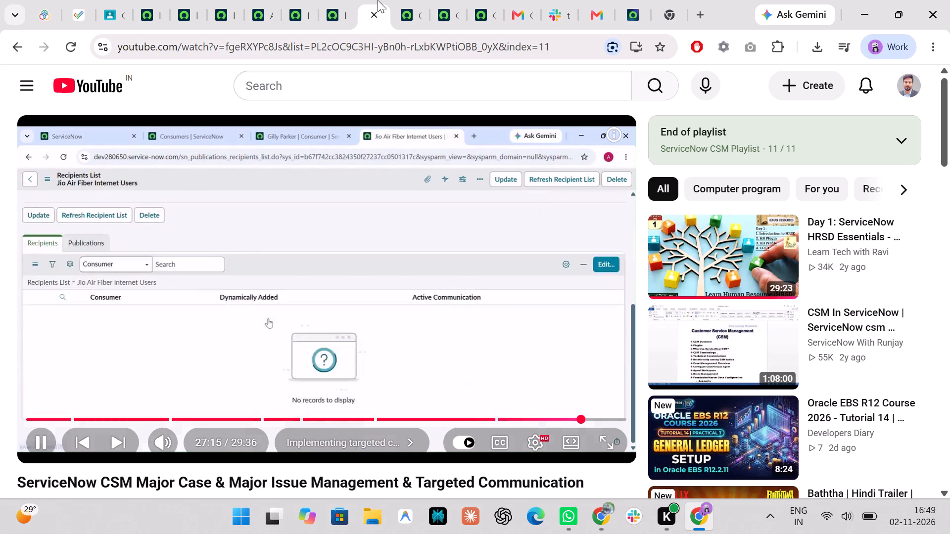
key(Right)
key(Right)
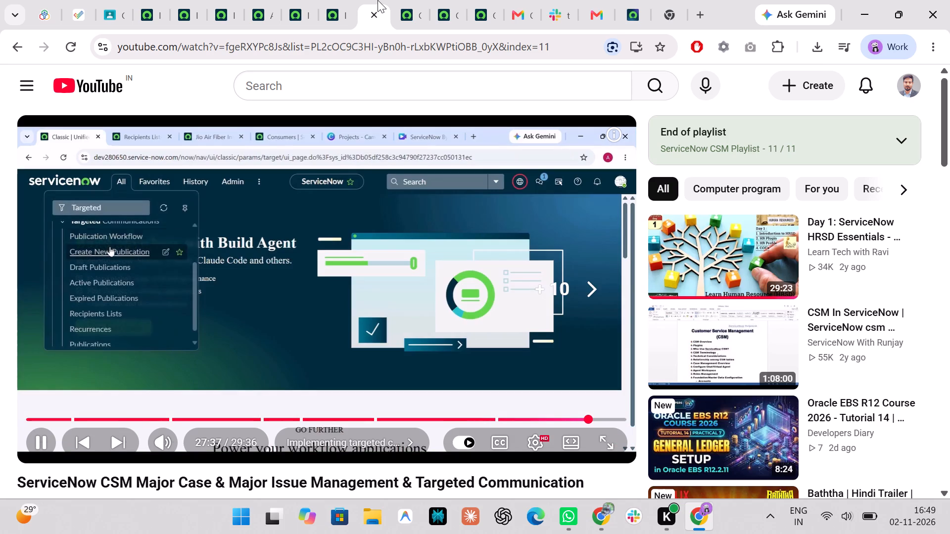
key(space)
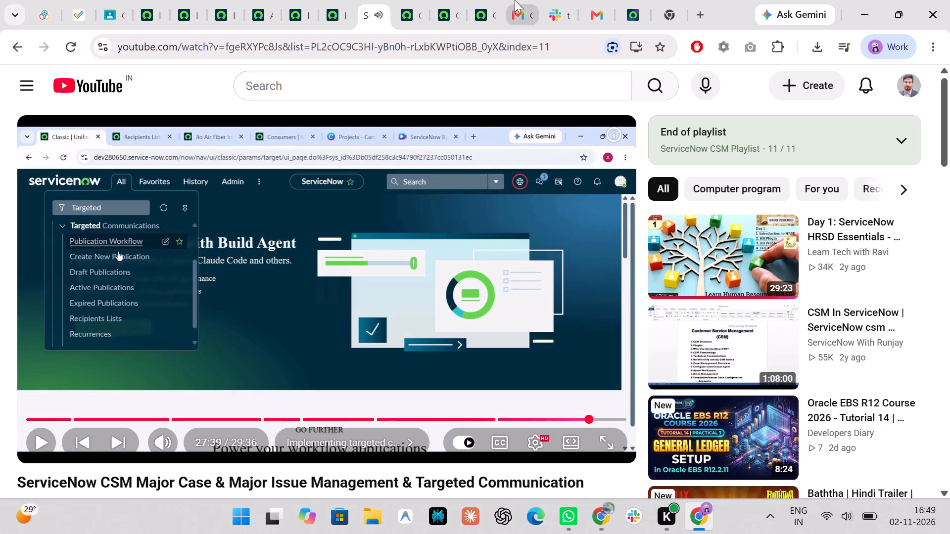
From the case CS0001005 page, find Targeted Communications by searching the navigator for "target", and add it to the favorites.
click(474, 0)
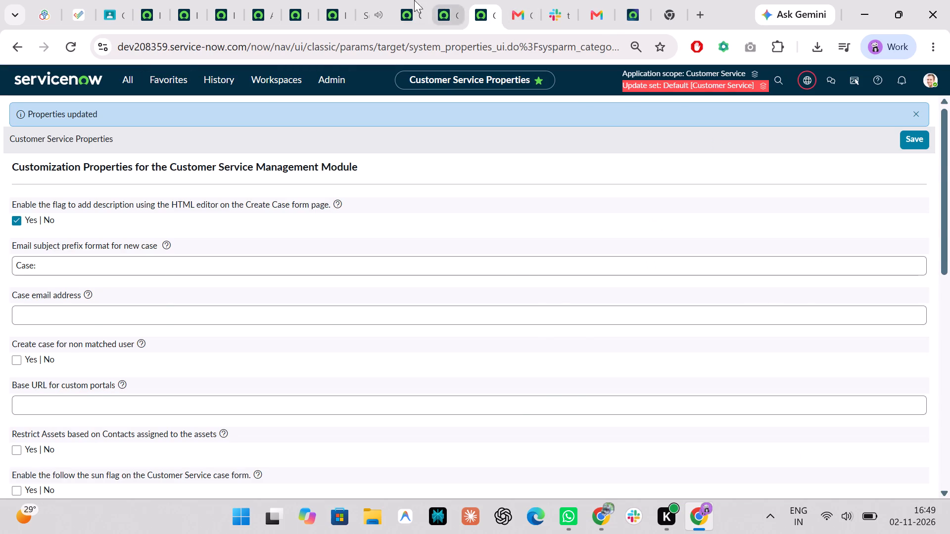
click(395, 0)
click(127, 76)
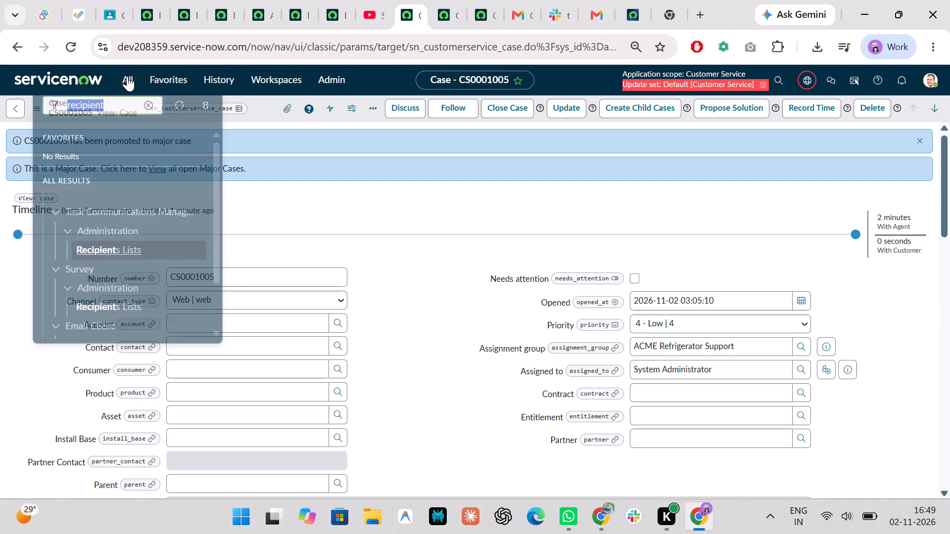
text(target)
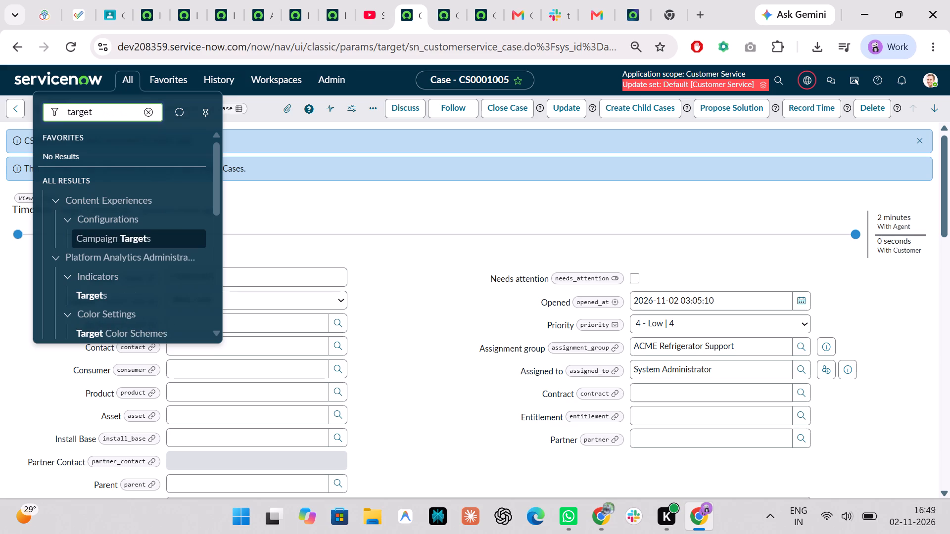
scroll(156, 189, down, 3)
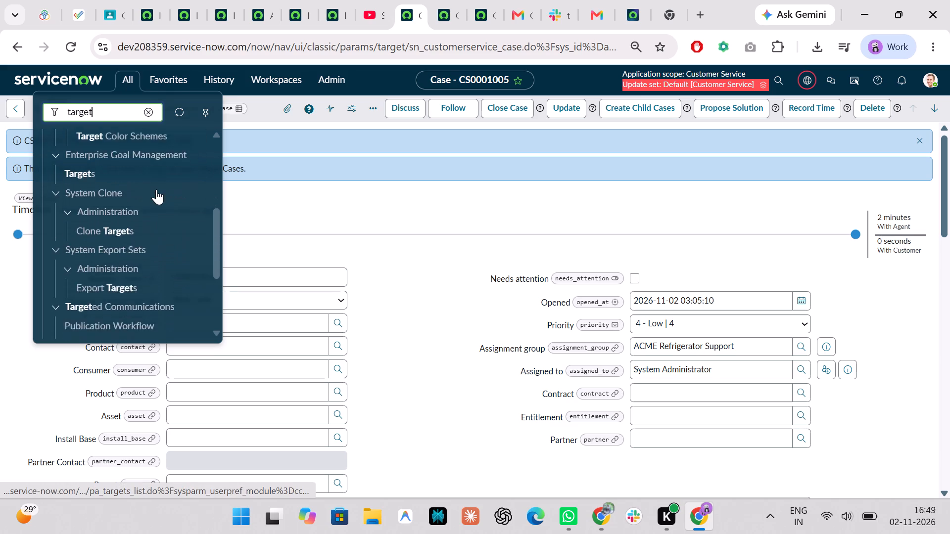
scroll(156, 189, down, 3)
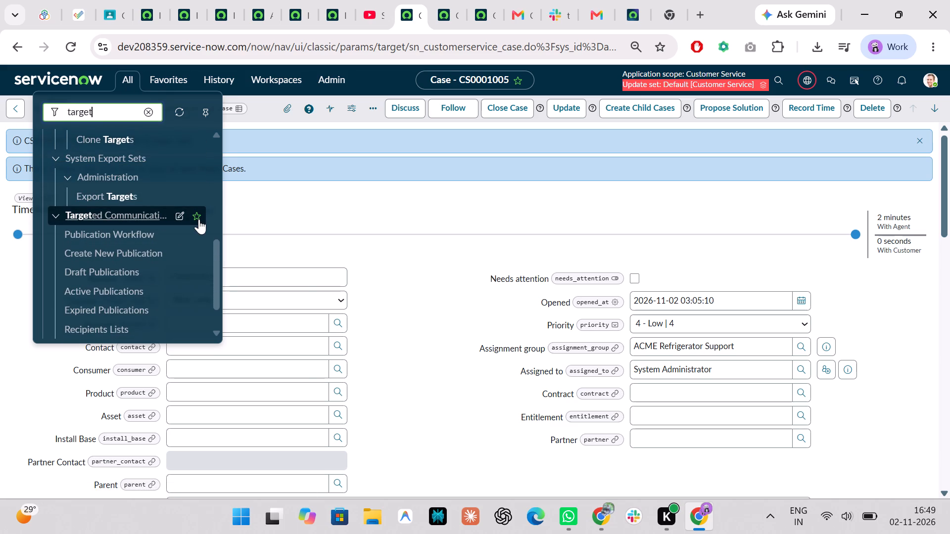
click(199, 220)
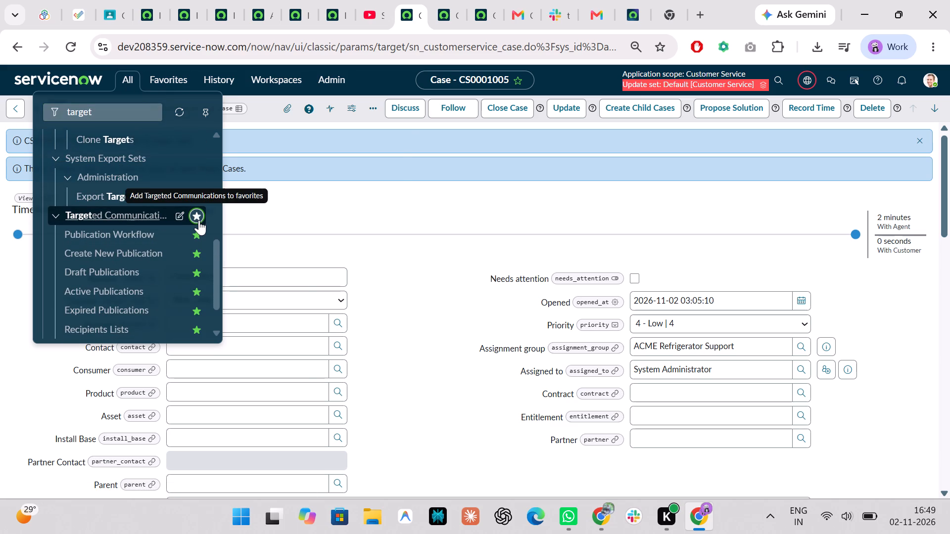
click(379, 263)
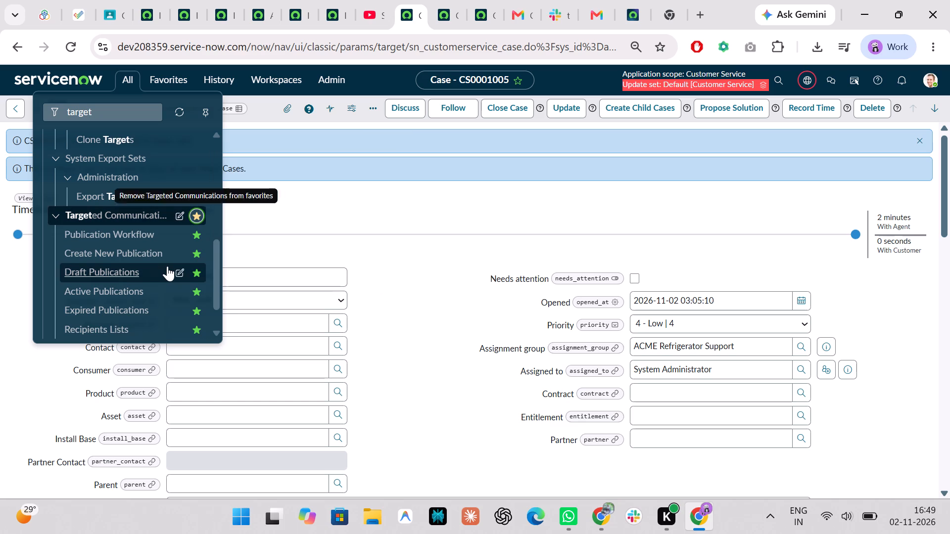
Open Create New Publication, Recipients Lists and Publication Workflow from Targeted Communications in separate browser tabs.
scroll(156, 266, down, 4)
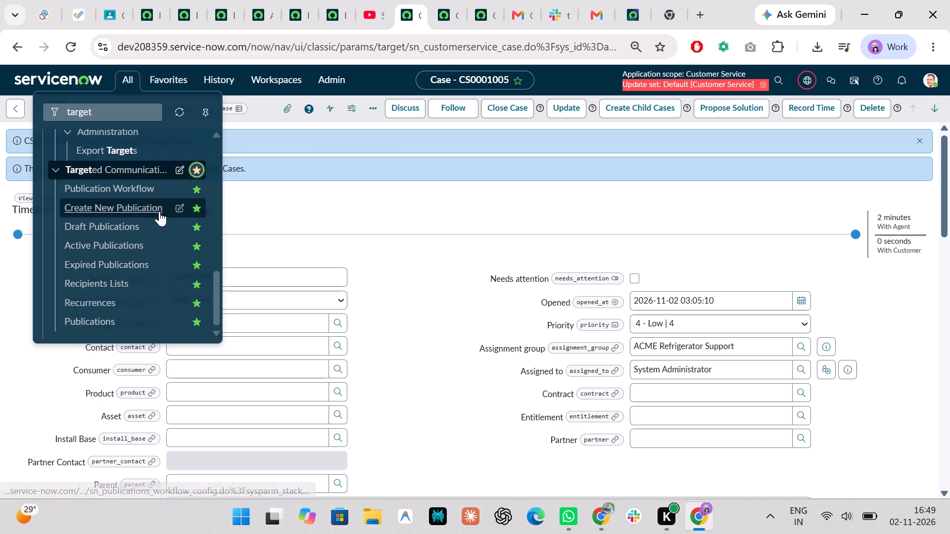
ctrl+click(118, 209)
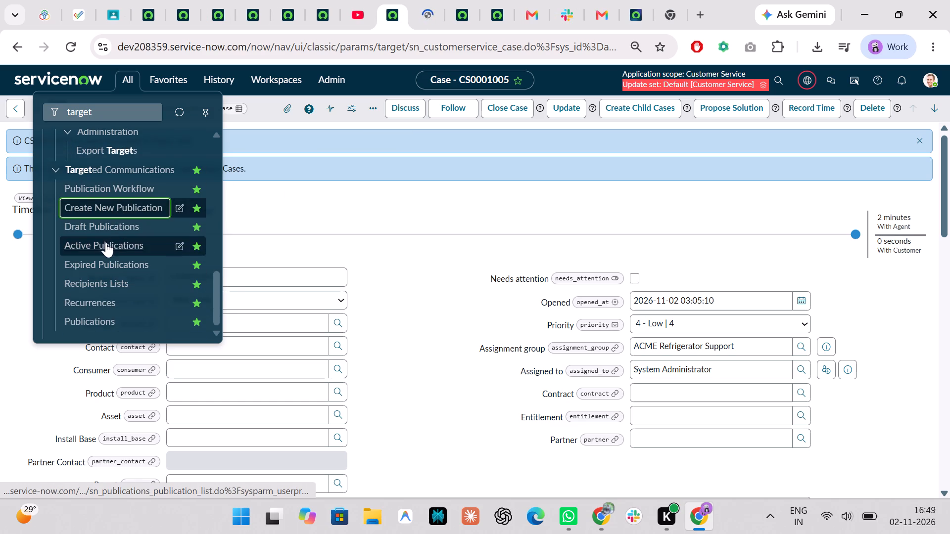
ctrl+click(92, 280)
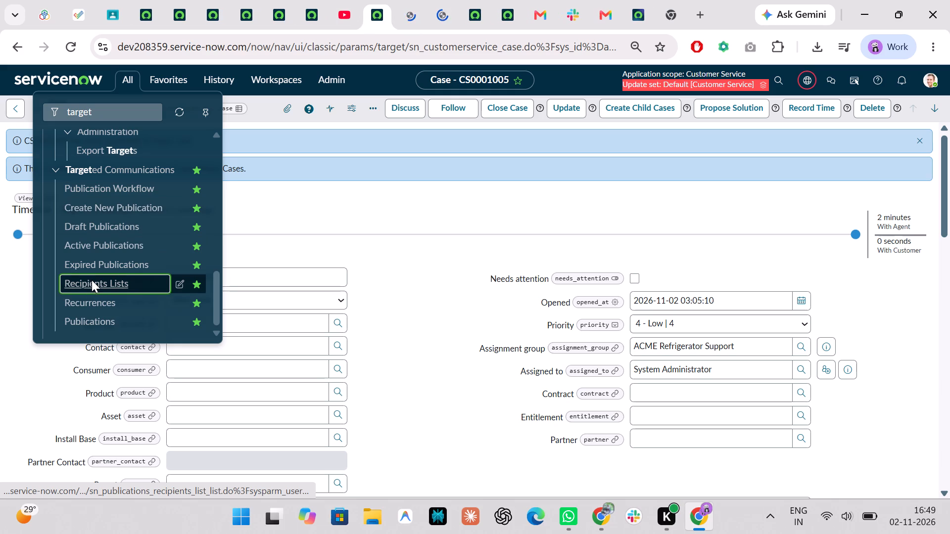
ctrl+click(98, 188)
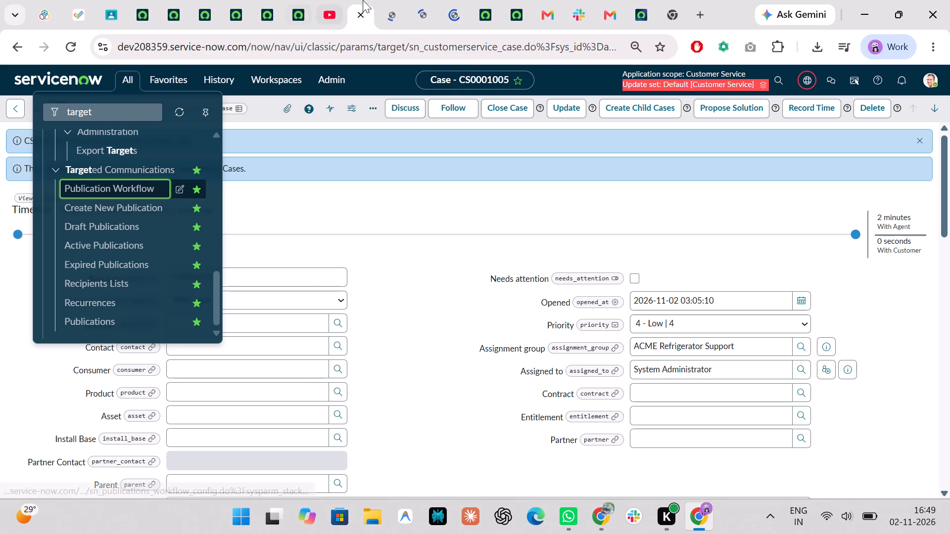
Move the CS0001005 case browser tab ahead of the tutorial's tab.
click(389, 0)
drag(369, 2, 339, 0)
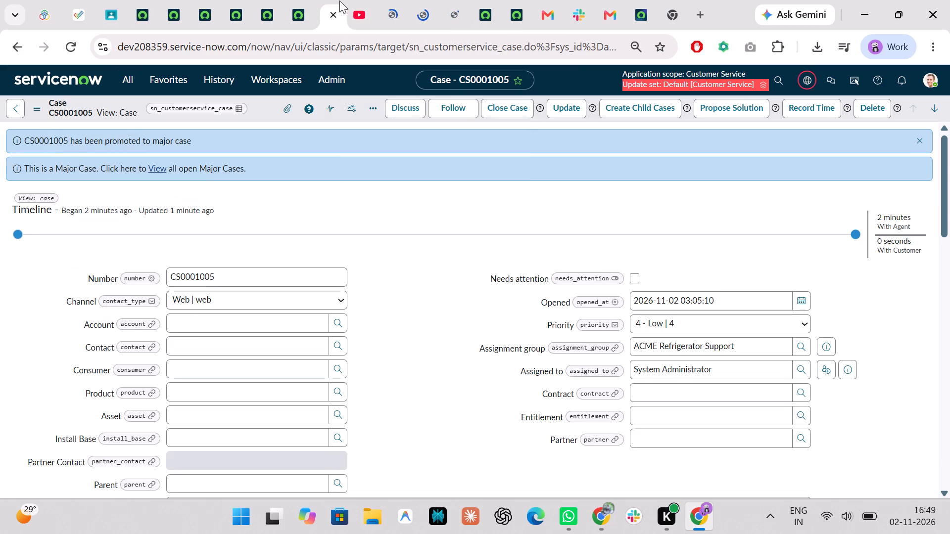
drag(339, 0, 338, 0)
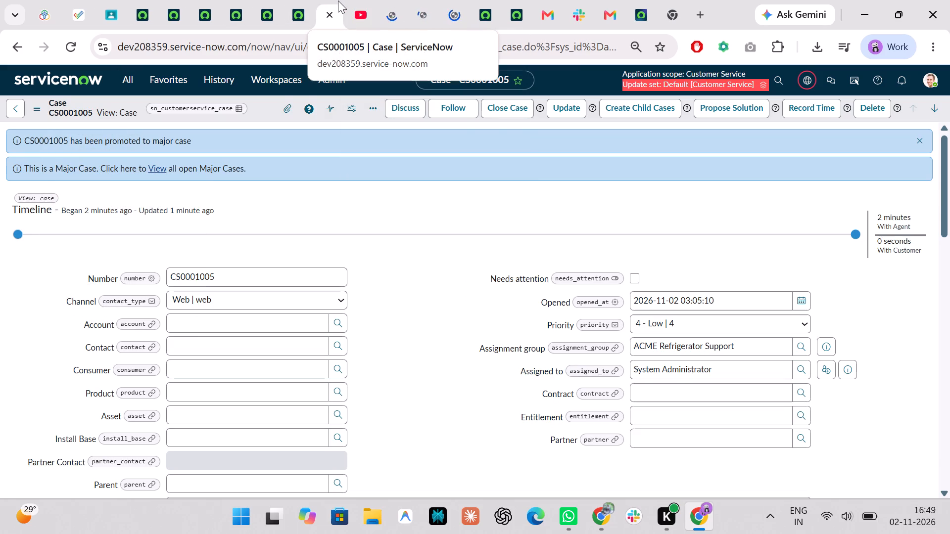
Review the new publication form, Recipients Lists and publication workflow configuration pages, and close the workflow configuration page.
click(362, 0)
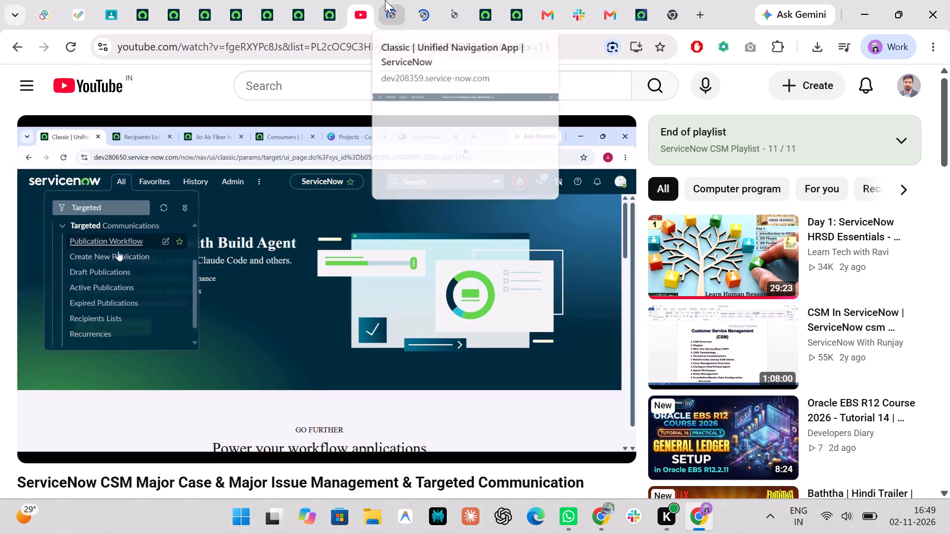
click(385, 0)
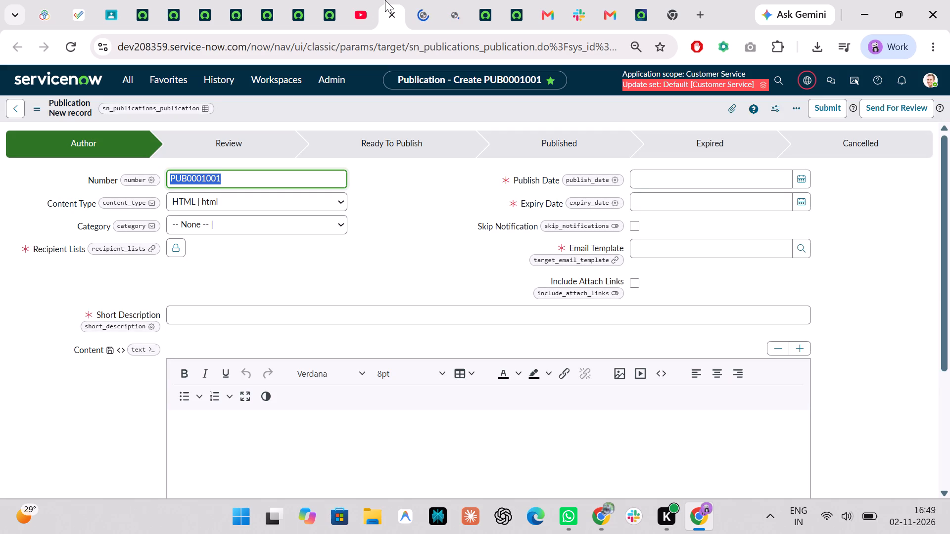
click(412, 0)
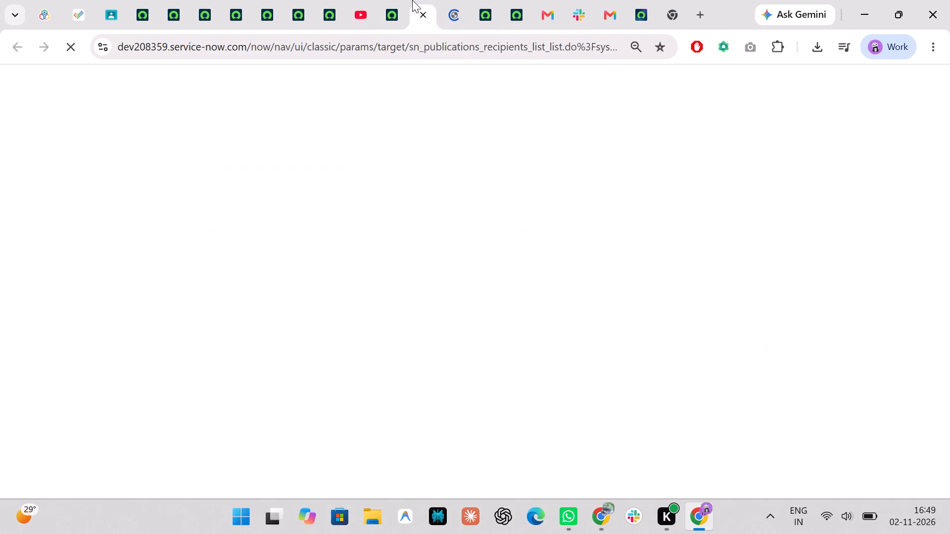
click(453, 0)
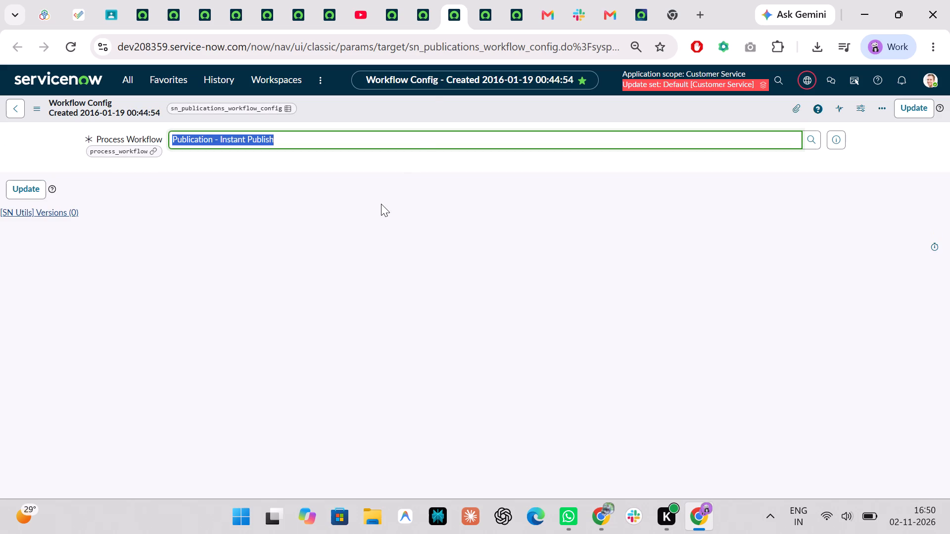
click(455, 14)
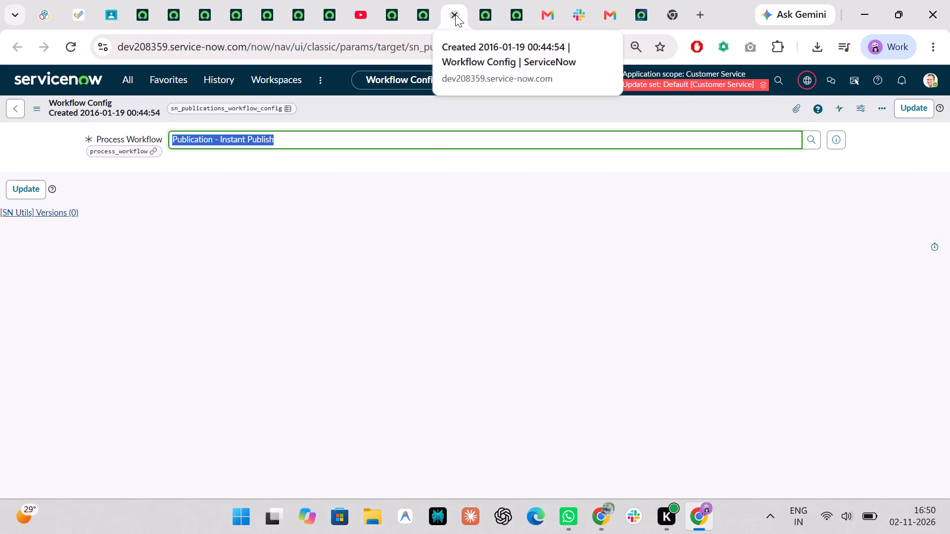
Return to the Recipients Lists page and start a new recipients list record.
click(428, 4)
click(458, 0)
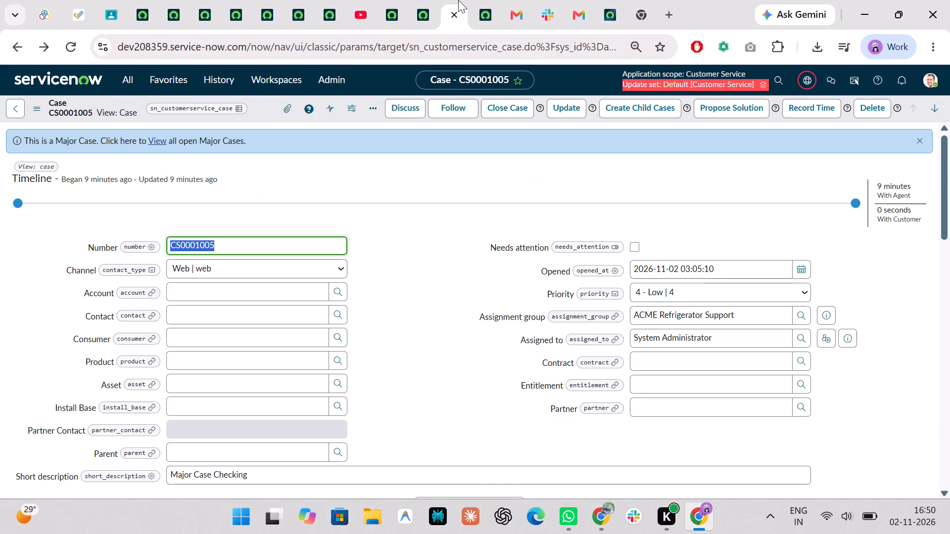
click(478, 2)
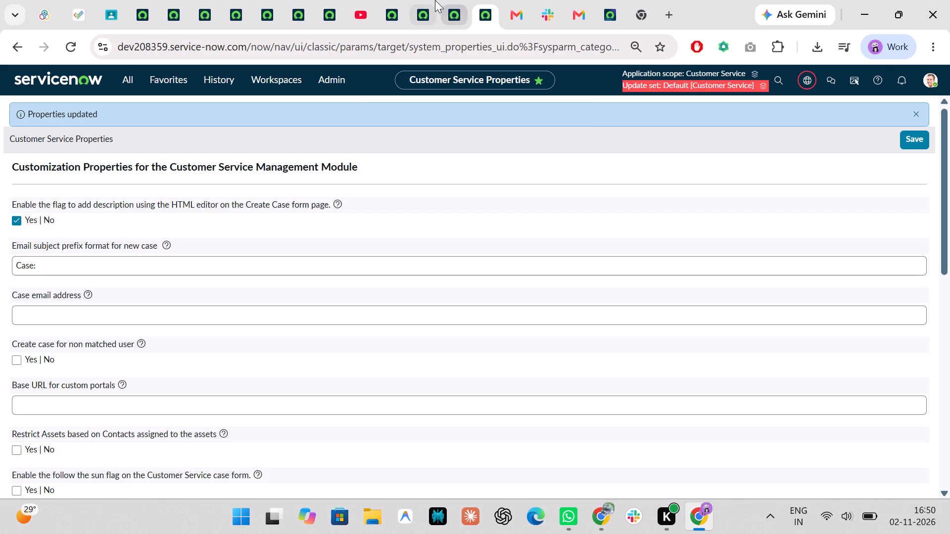
click(428, 6)
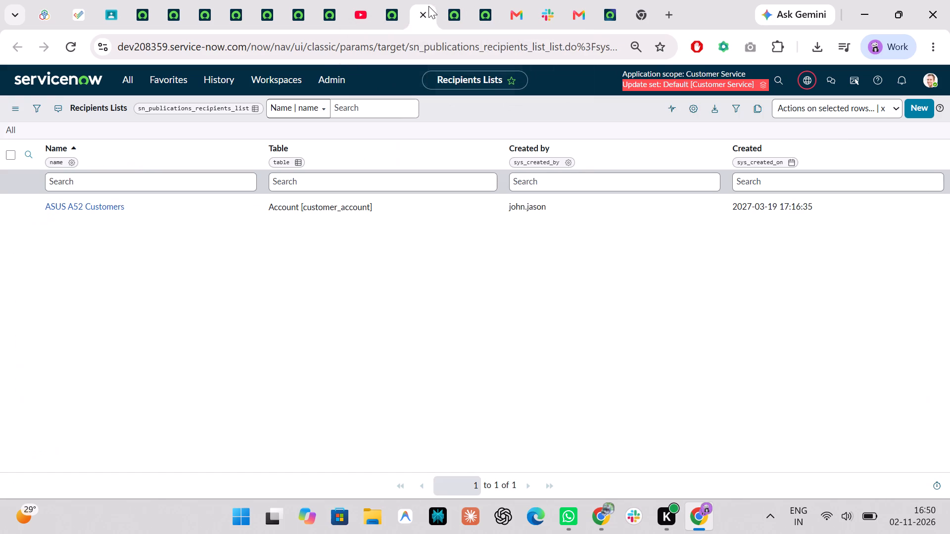
click(925, 107)
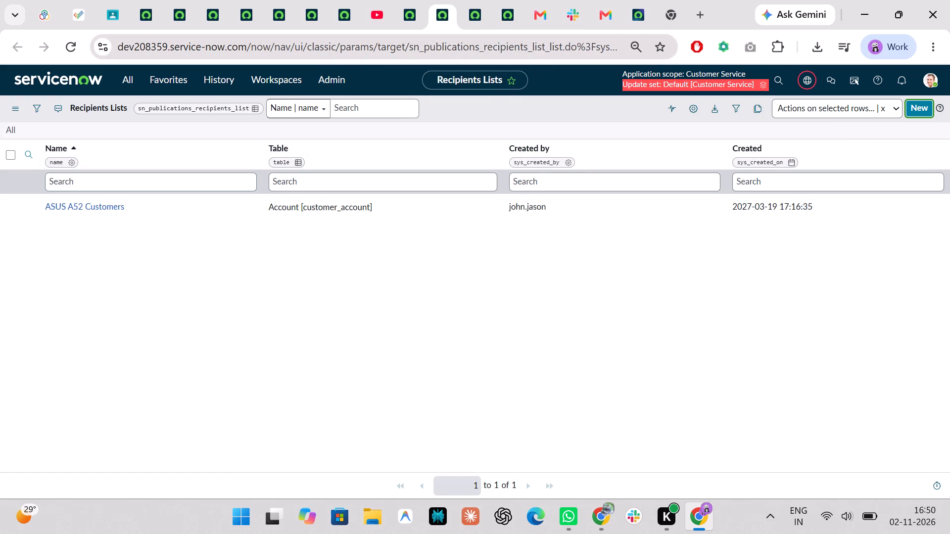
click(380, 0)
click(441, 0)
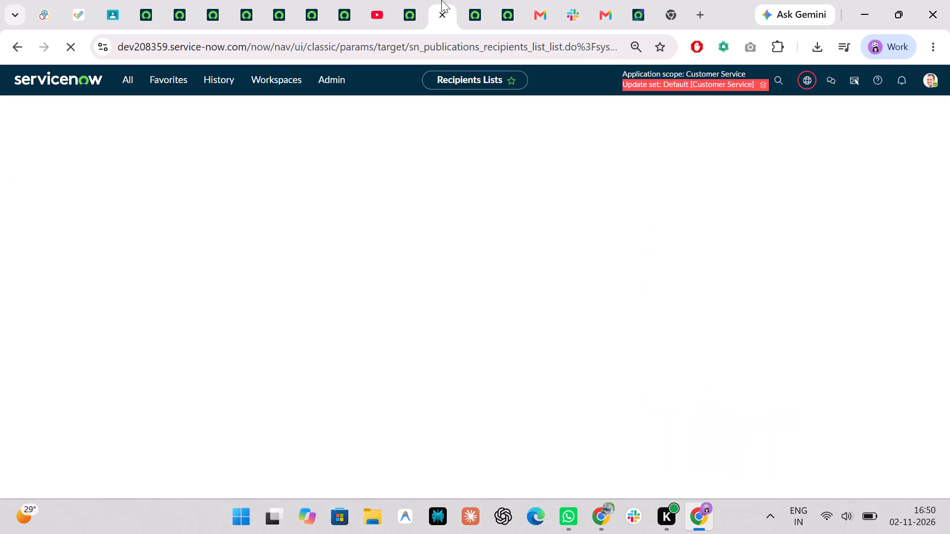
Search the navigator for "case" and open the list of all Customer Service cases in a new browser tab.
click(130, 89)
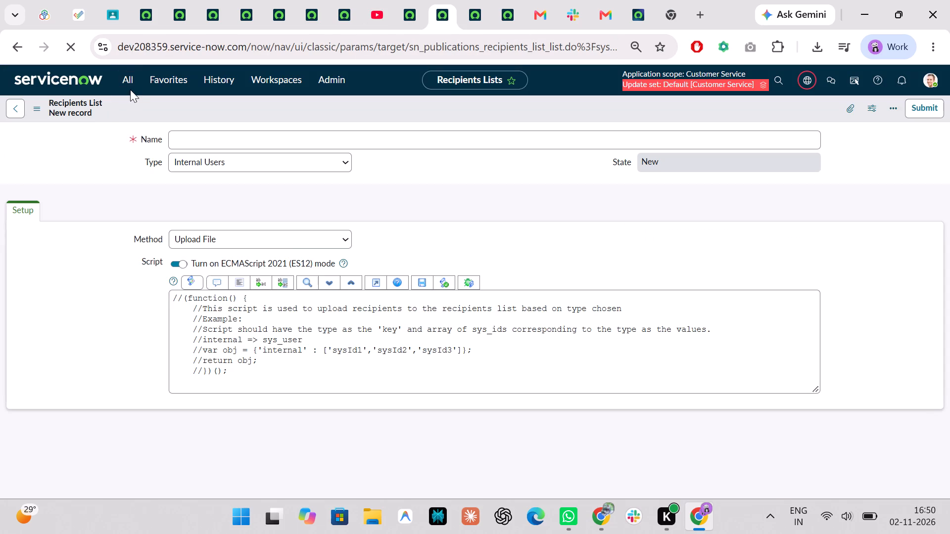
click(127, 83)
text(case)
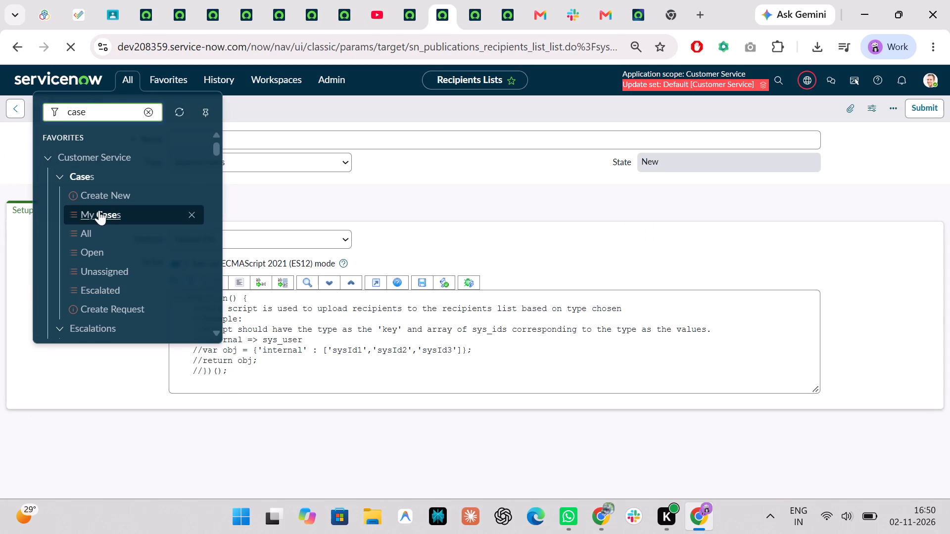
ctrl+click(88, 230)
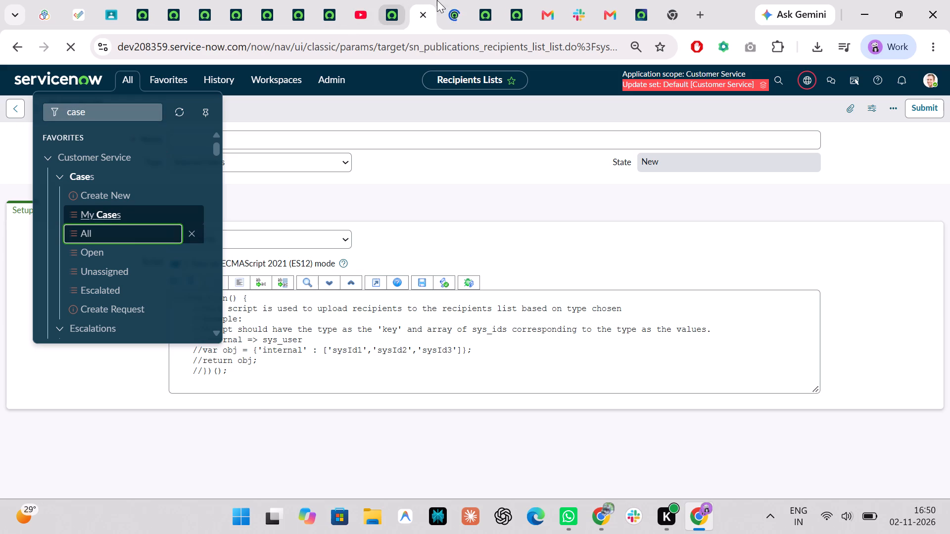
Return to the new recipients list record, name it Test and set its type to Consumers.
click(445, 0)
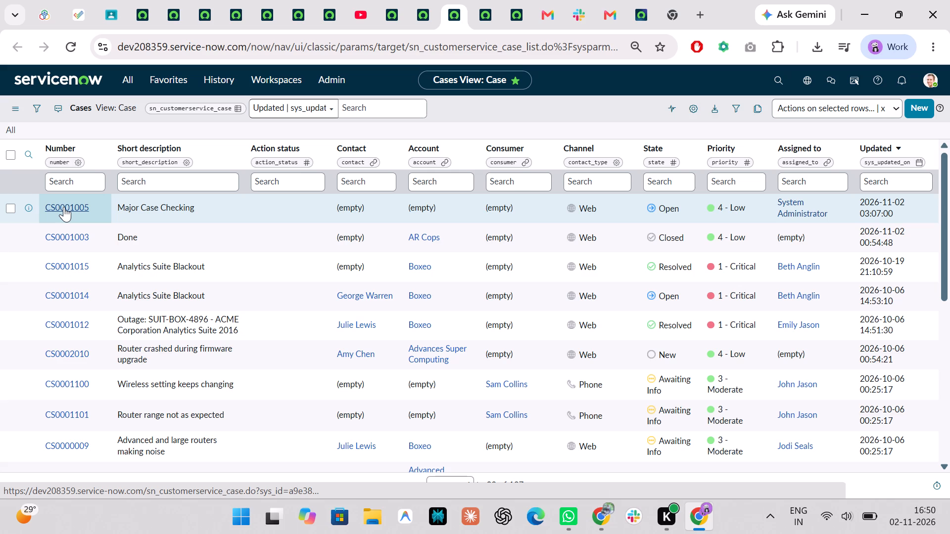
click(362, 0)
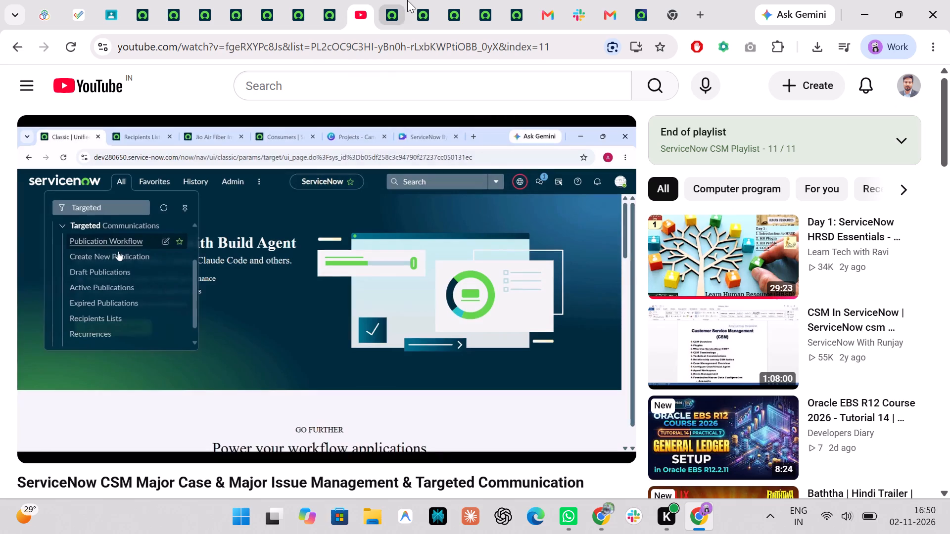
click(407, 0)
click(443, 0)
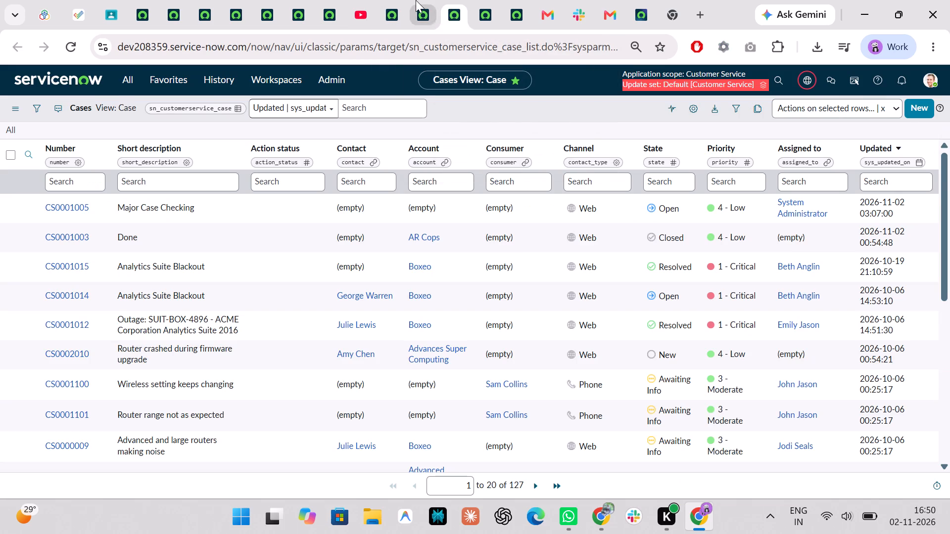
click(416, 0)
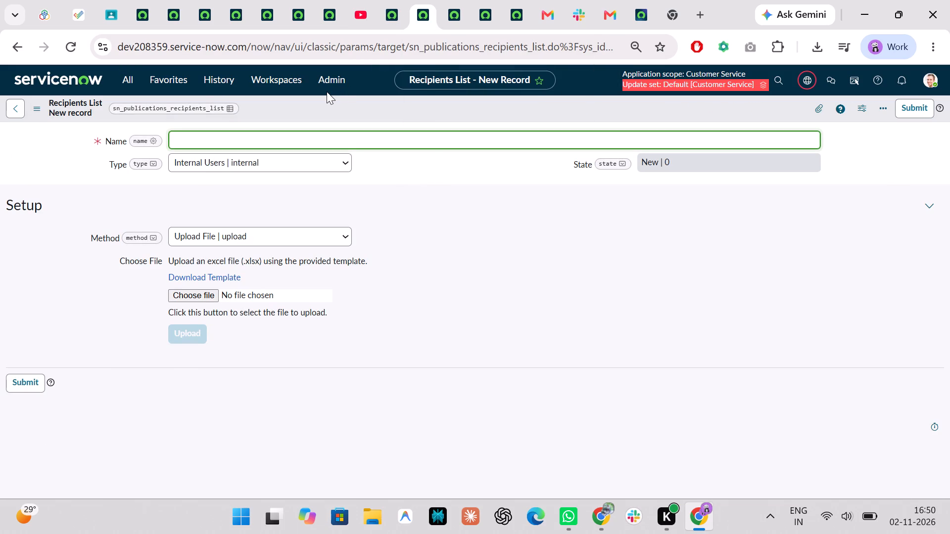
text(Test)
click(288, 161)
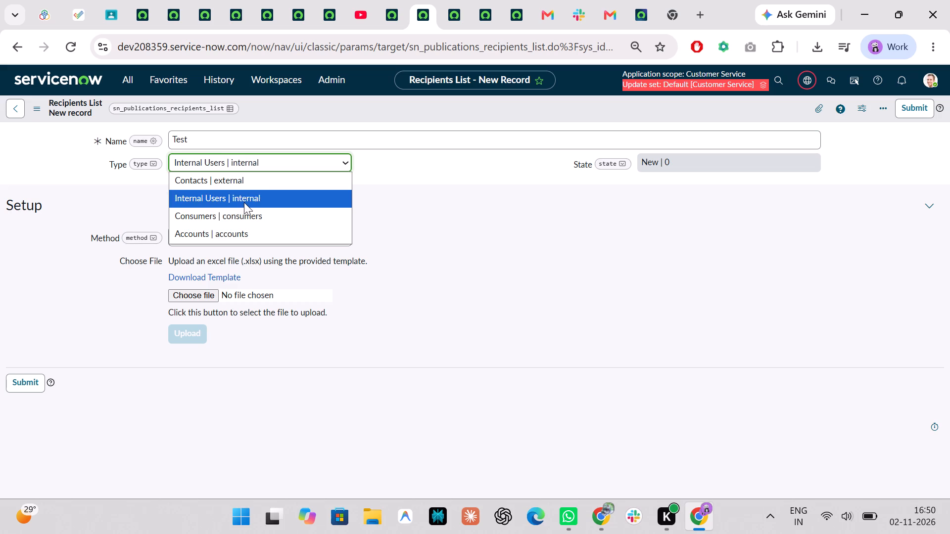
click(242, 216)
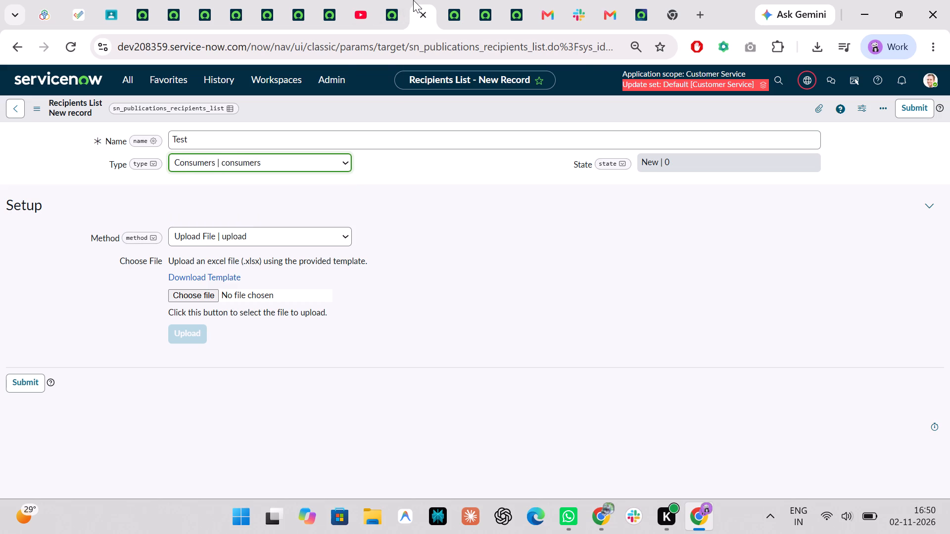
Open case CS0001003 from the Cases list in a new browser tab and place that tab directly after the recipients list form.
click(413, 0)
click(397, 0)
click(437, 0)
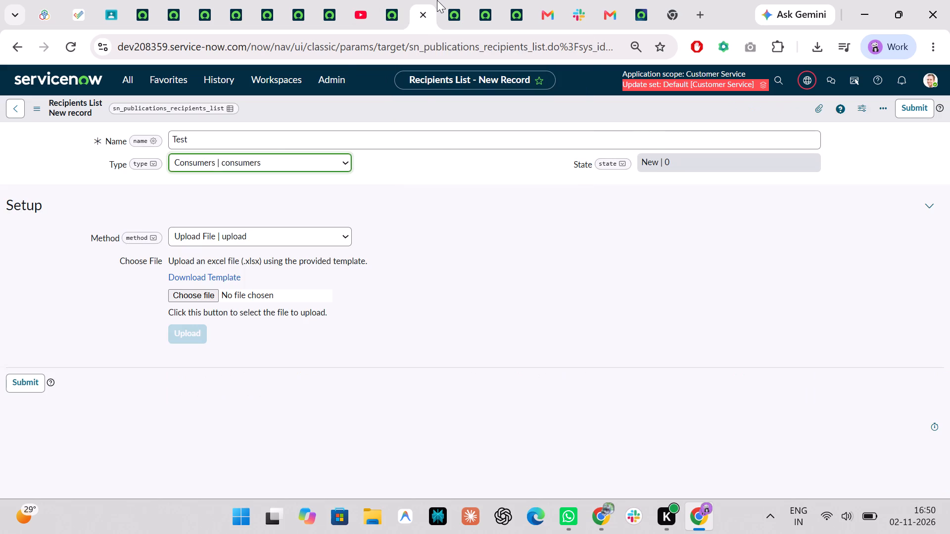
click(443, 0)
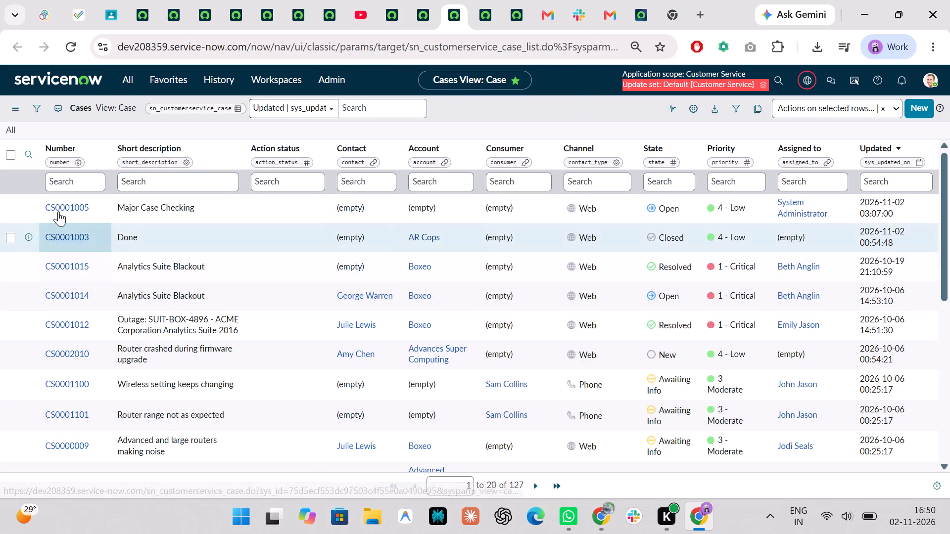
ctrl+click(75, 236)
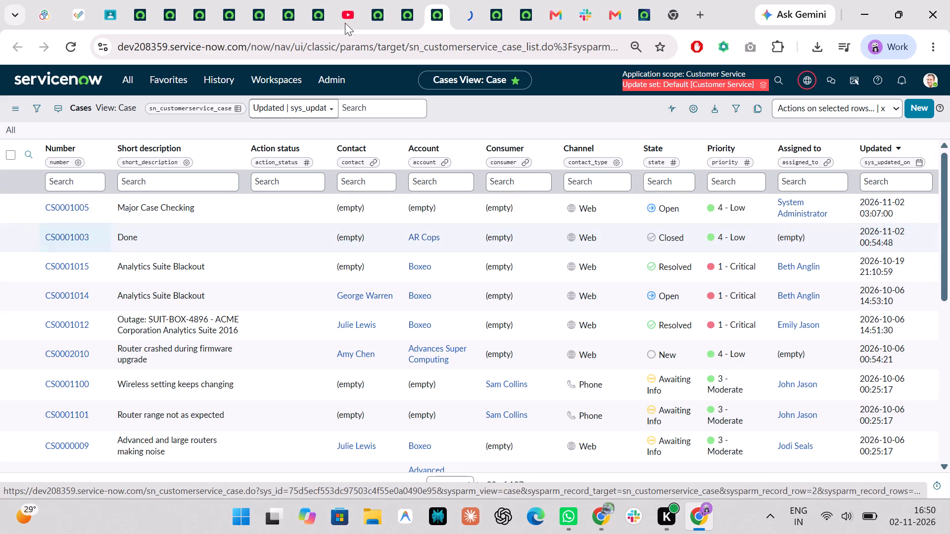
drag(468, 1, 445, 0)
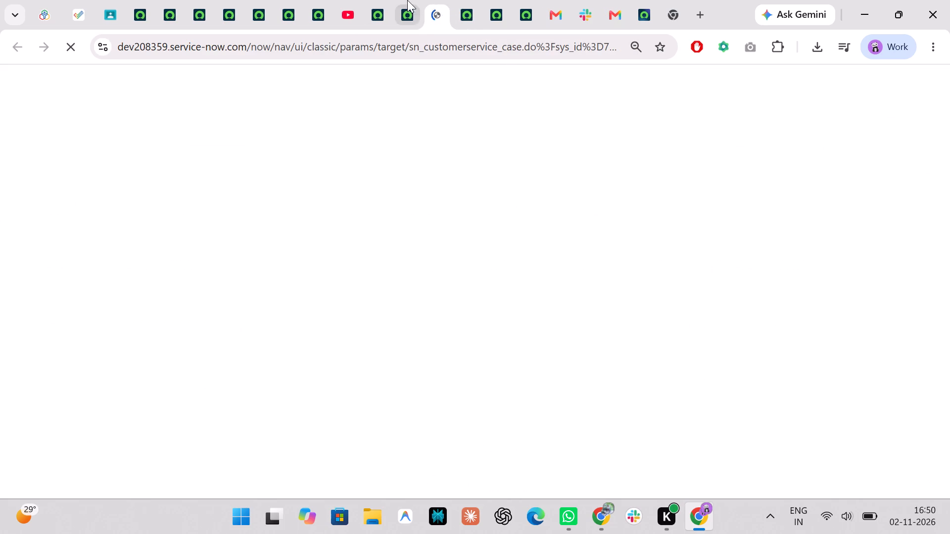
In the Test recipients list, set the method to Dynamic Condition and start a filter condition with field Sys ID and operator is.
click(405, 0)
click(230, 239)
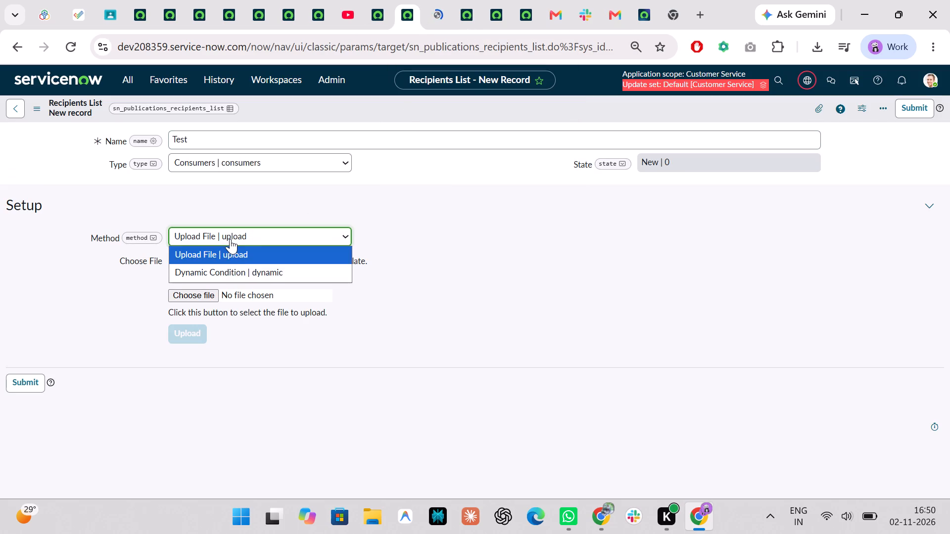
click(230, 267)
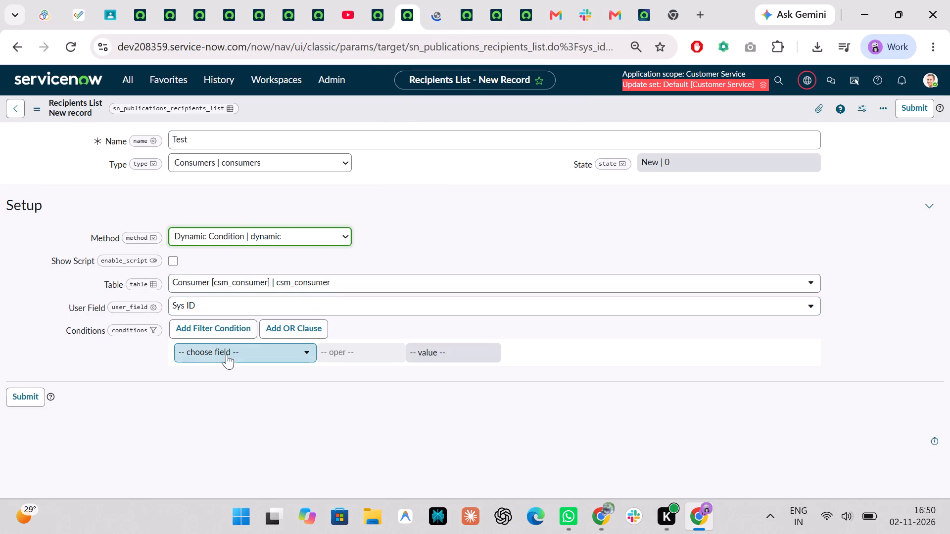
click(227, 354)
text(sya)
key(Return)
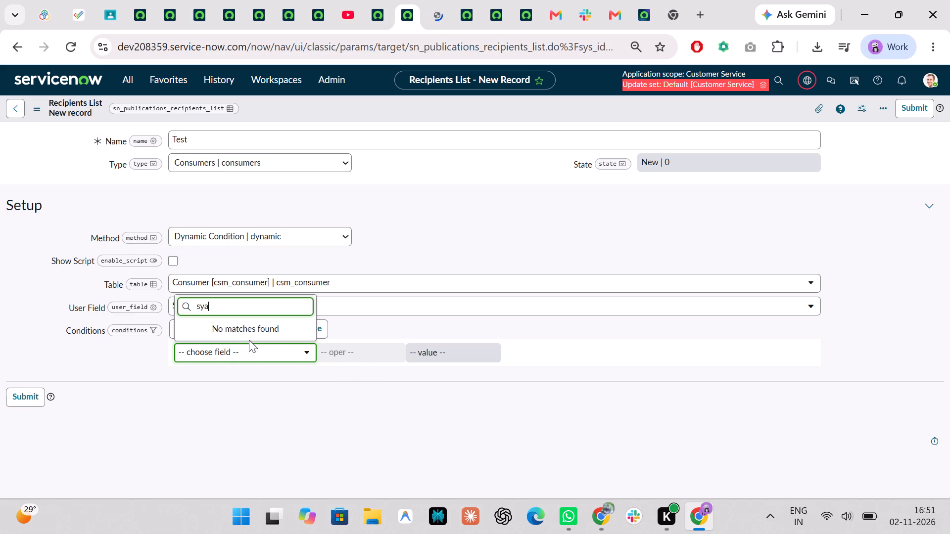
key(BackSpace)
key(s)
key(Return)
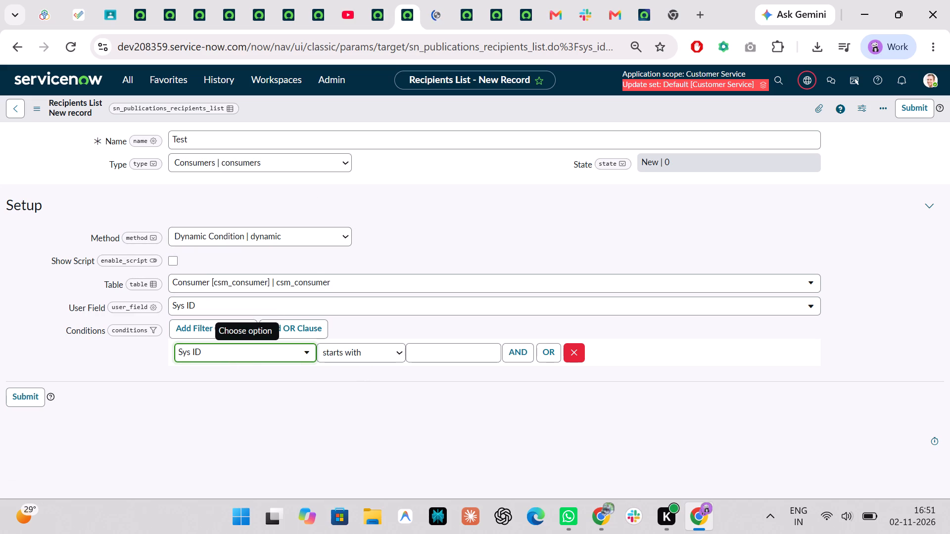
click(355, 349)
click(333, 149)
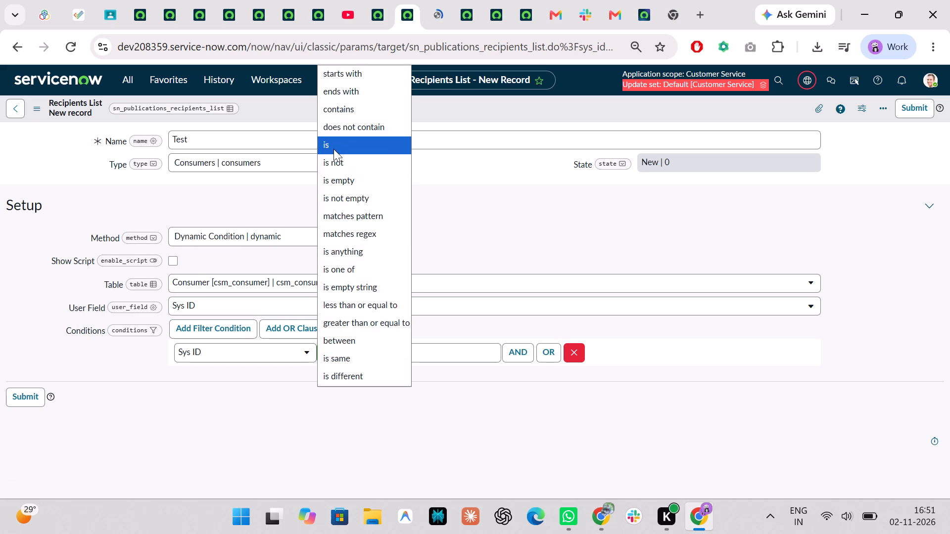
Close the Special Handling Notes message on case CS0001003 and review the case's main fields.
click(431, 0)
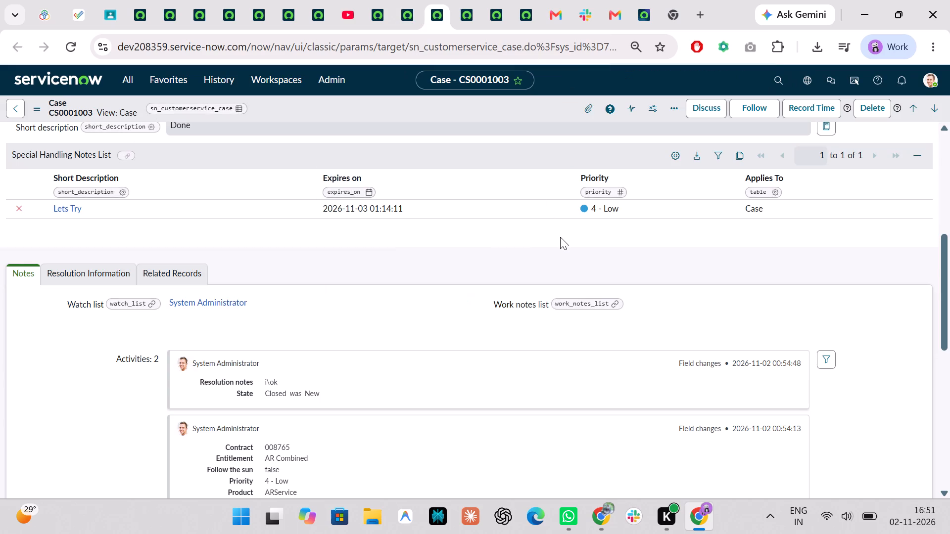
click(629, 130)
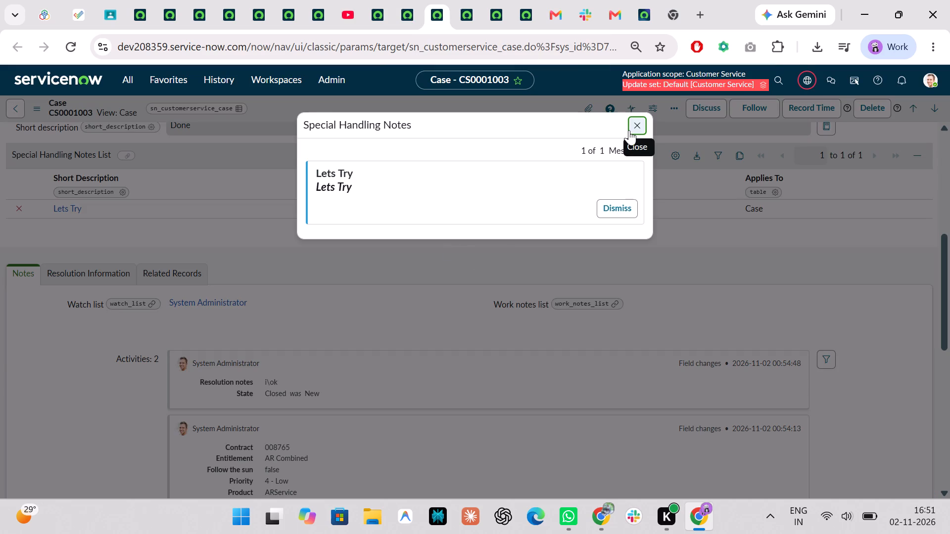
scroll(502, 296, up, 6)
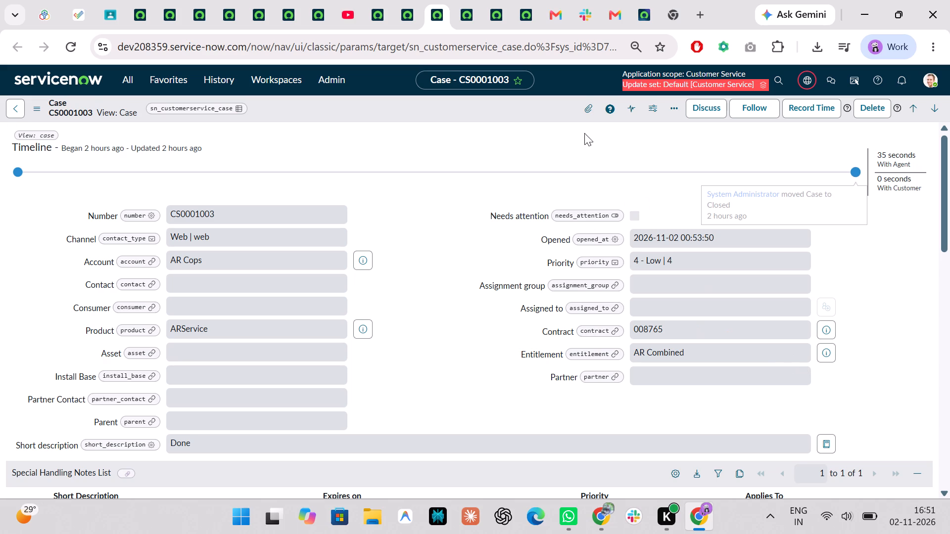
Search the navigator for "user" and open the Users list in place of the CS0001003 case.
click(130, 79)
text(ys)
key(BackSpace)
key(BackSpace)
text(st)
key(BackSpace)
key(BackSpace)
key(BackSpace)
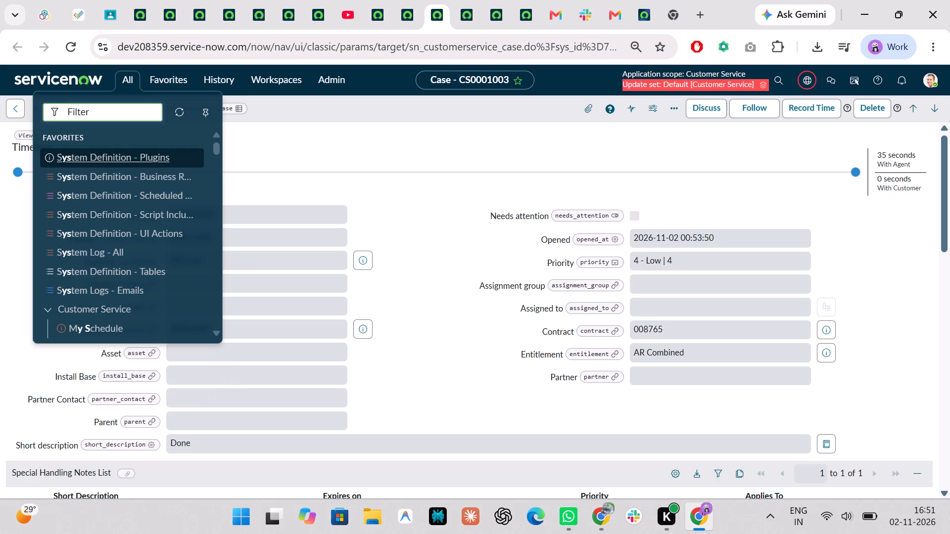
key(BackSpace)
text(user)
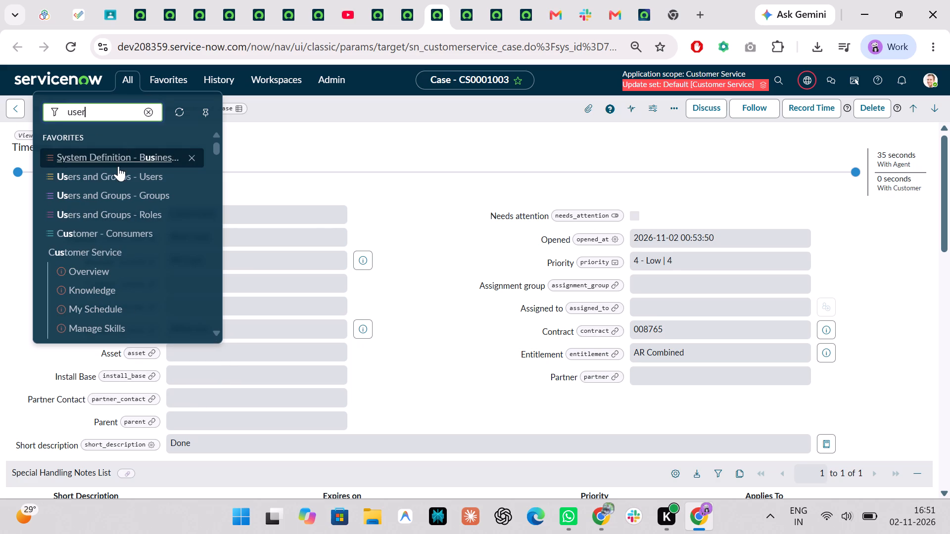
click(116, 177)
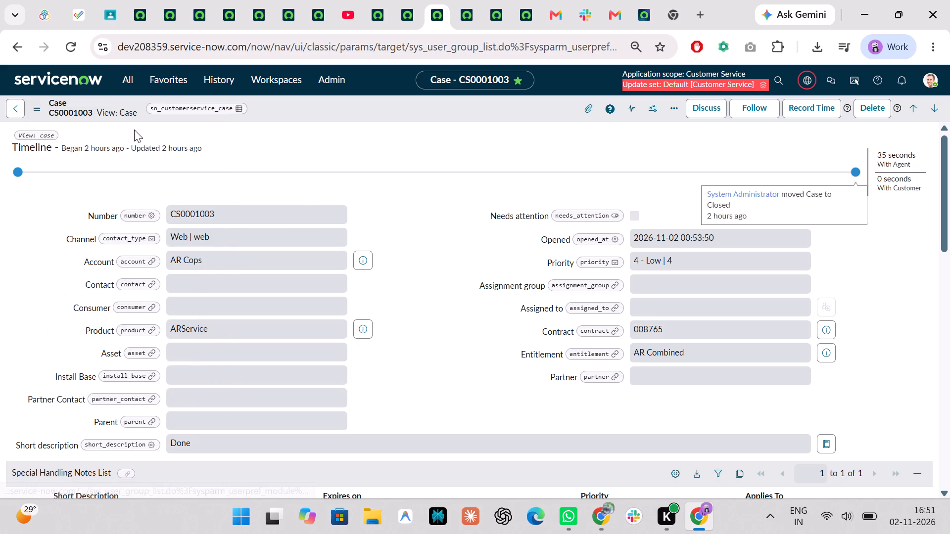
click(132, 82)
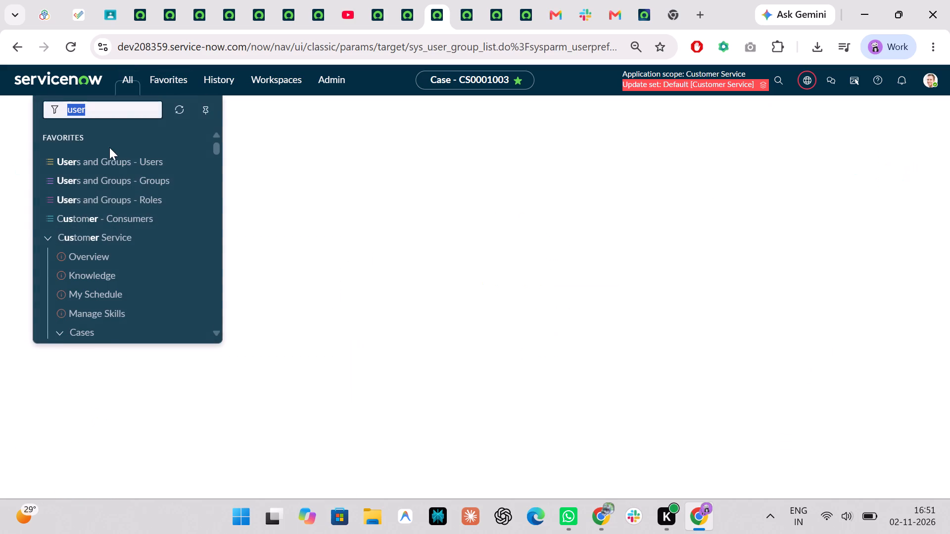
click(110, 159)
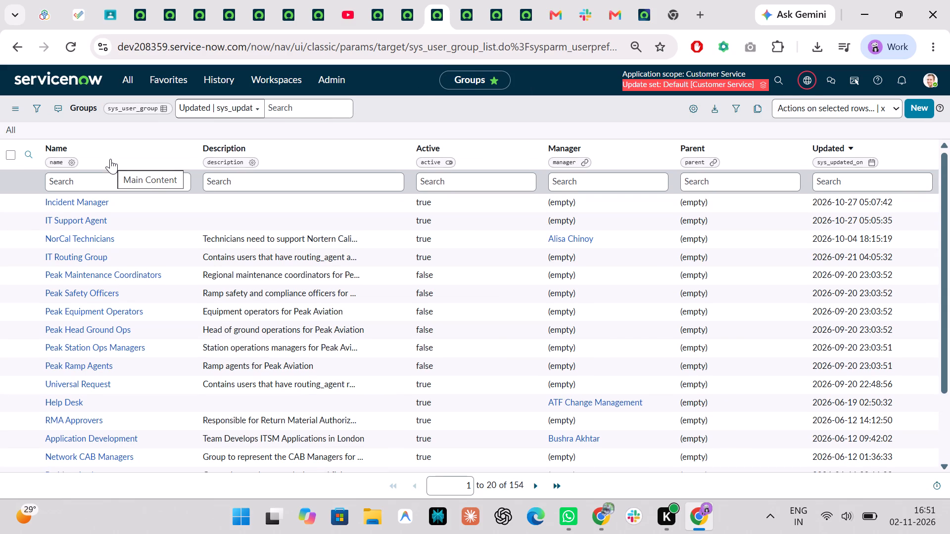
click(132, 74)
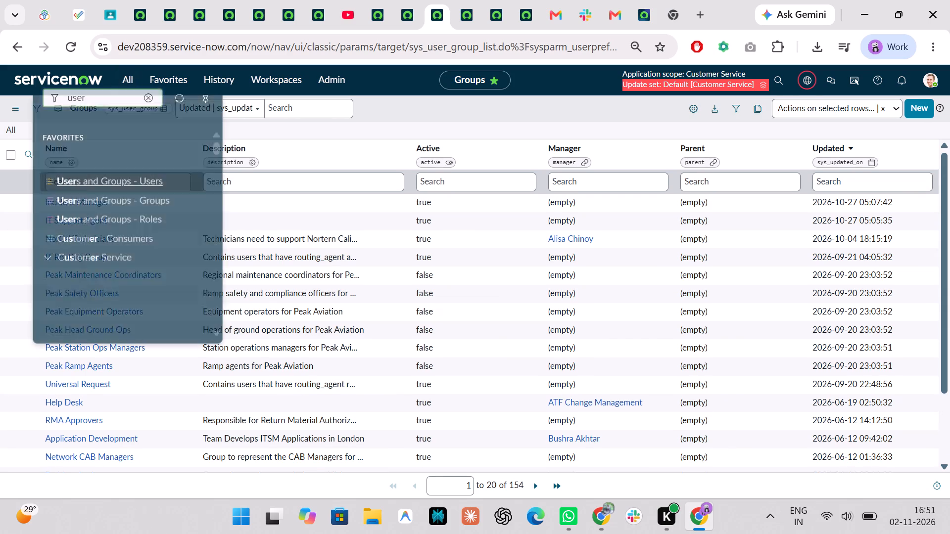
click(88, 156)
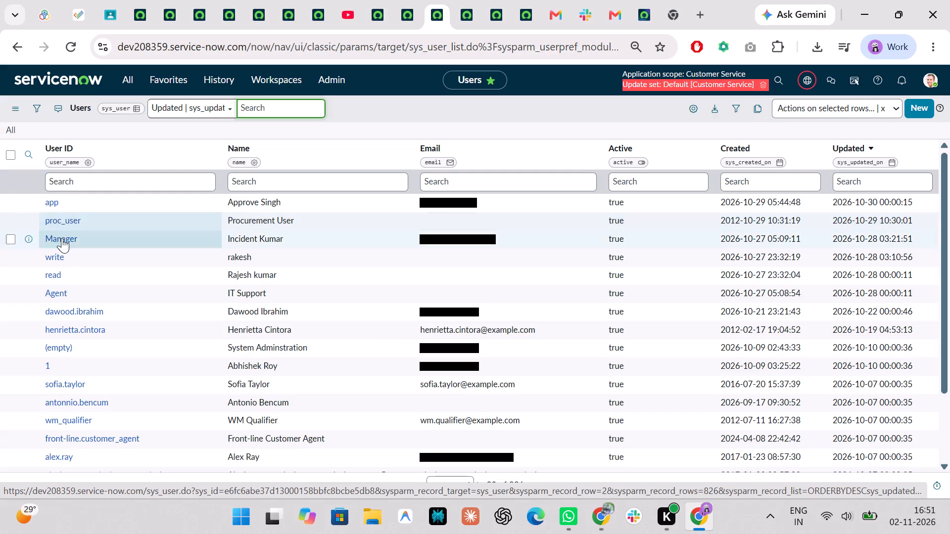
Browse the Users list and copy the sys_id of the user listed directly below the Agent record.
scroll(73, 304, down, 3)
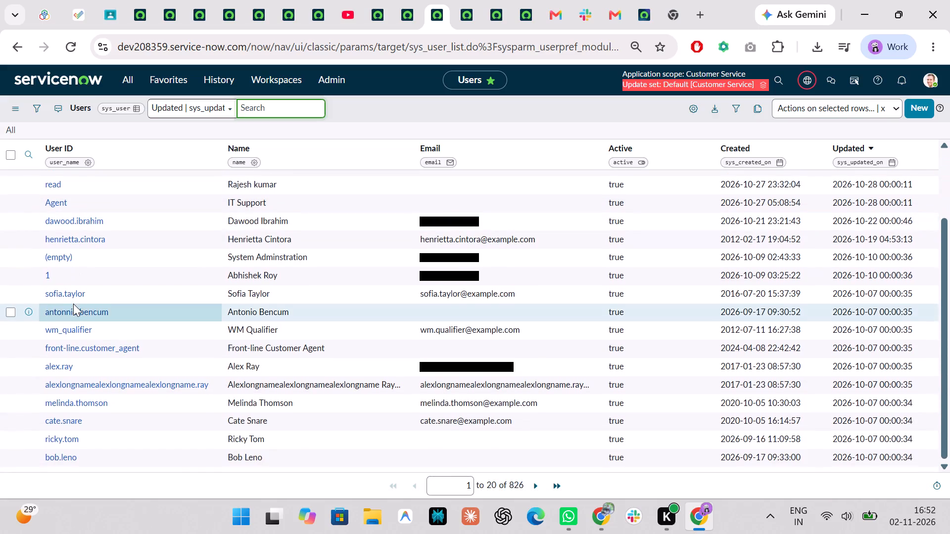
scroll(73, 304, down, 1)
scroll(73, 304, up, 3)
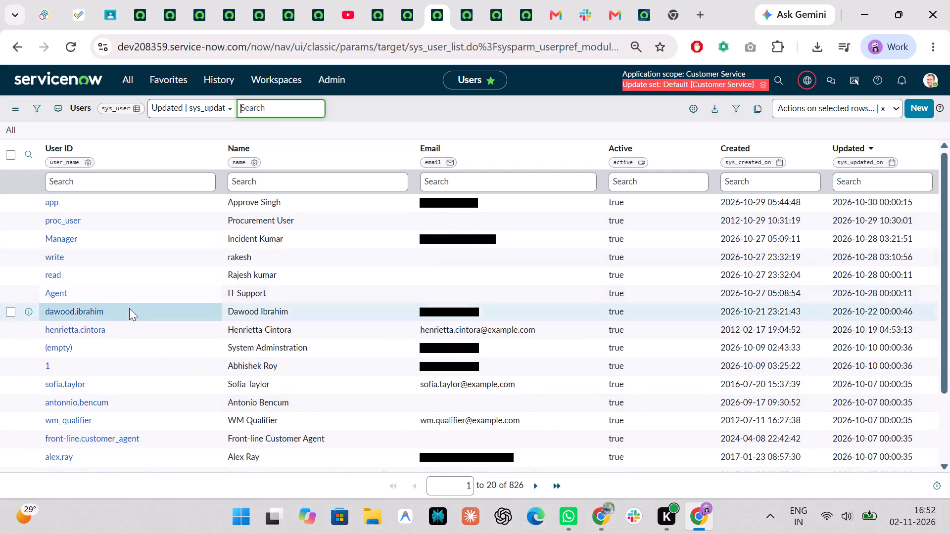
right_click(88, 307)
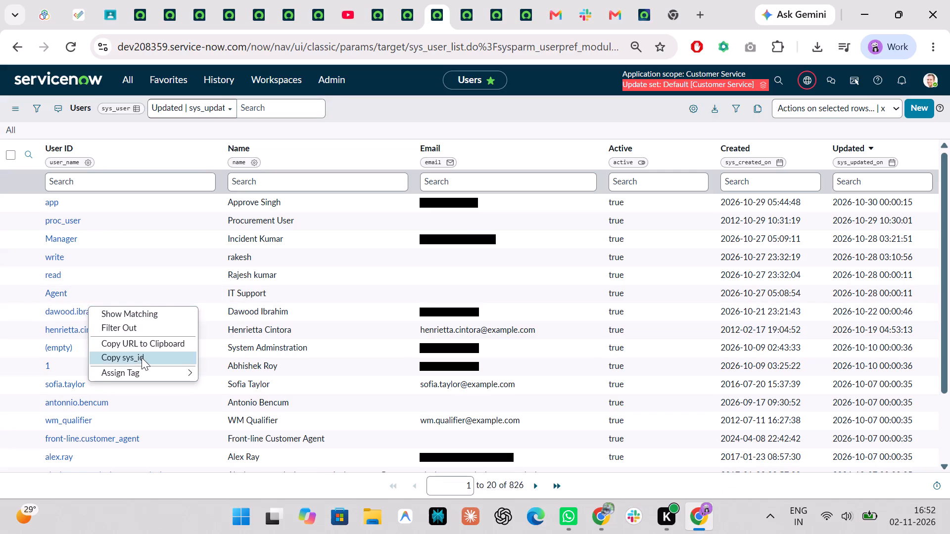
click(142, 360)
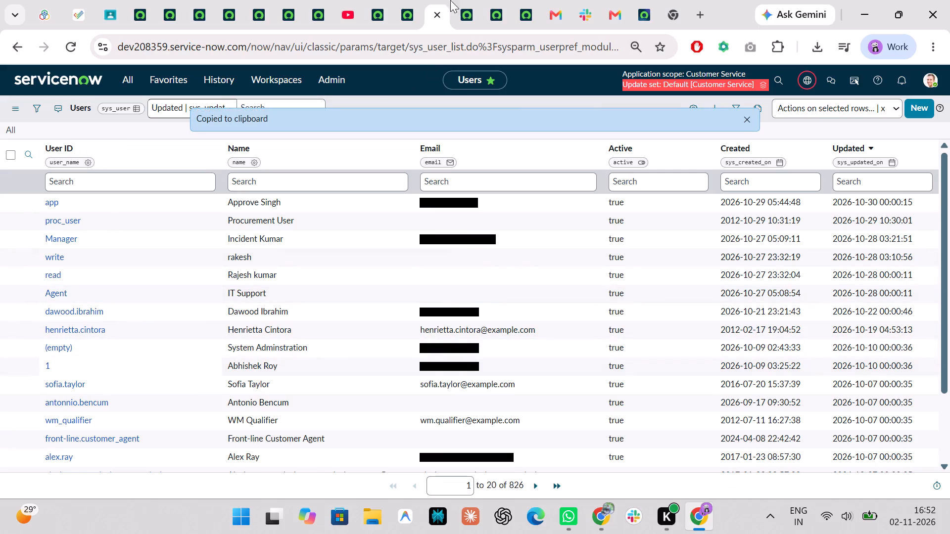
Check the tutorial, the new publication form, the Test recipients list form and the Users list, and return to the Cases list.
click(396, 0)
click(347, 0)
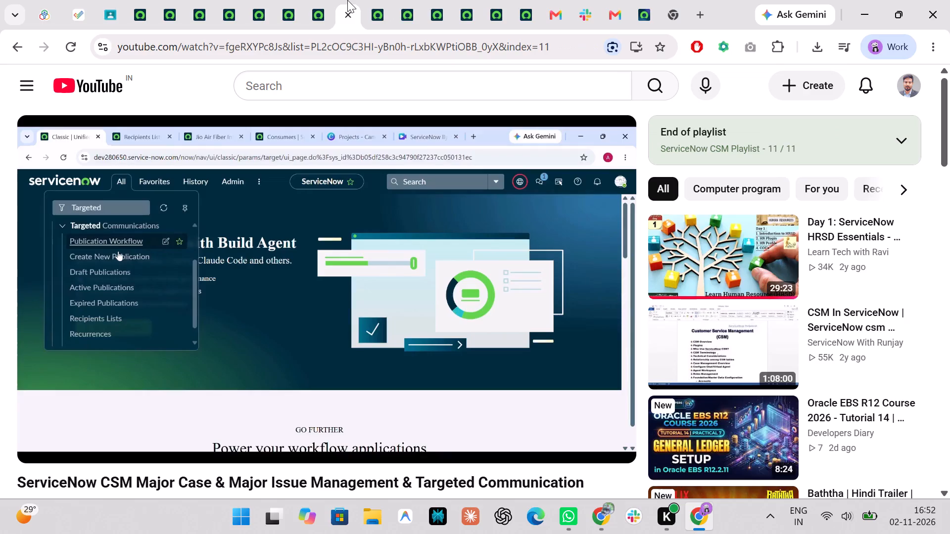
click(396, 0)
click(384, 0)
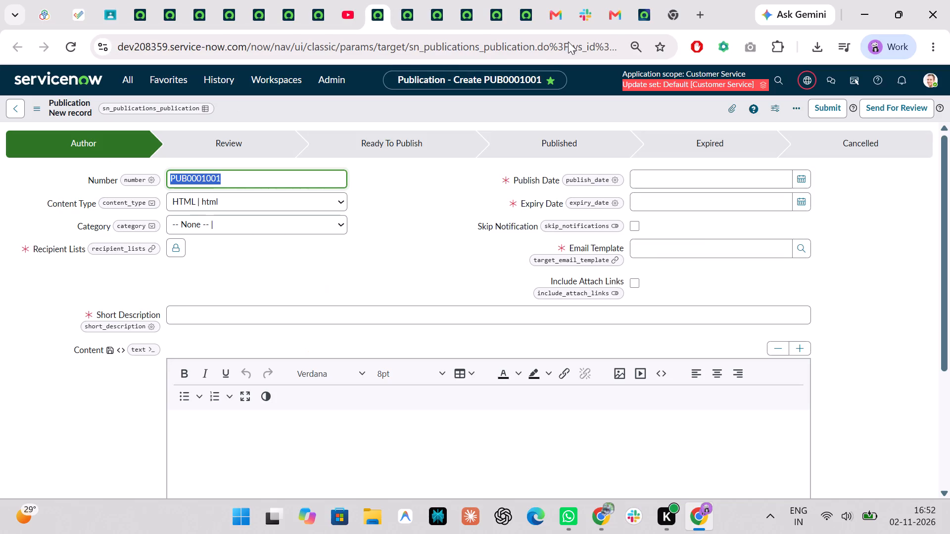
click(414, 0)
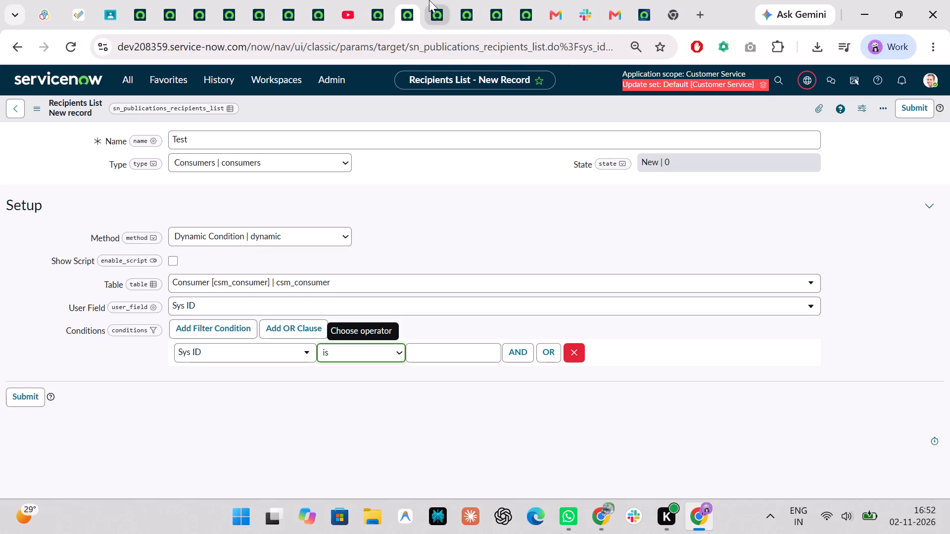
click(429, 0)
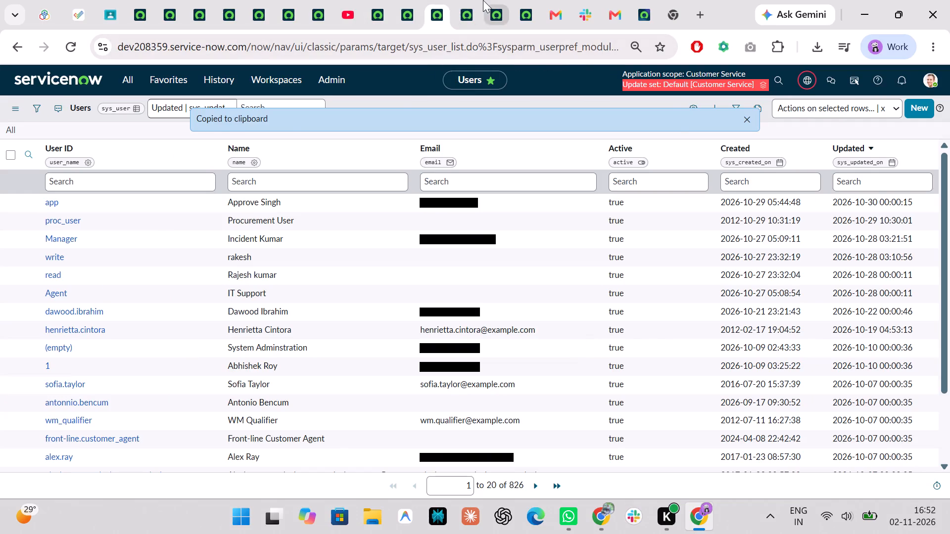
click(483, 0)
click(464, 0)
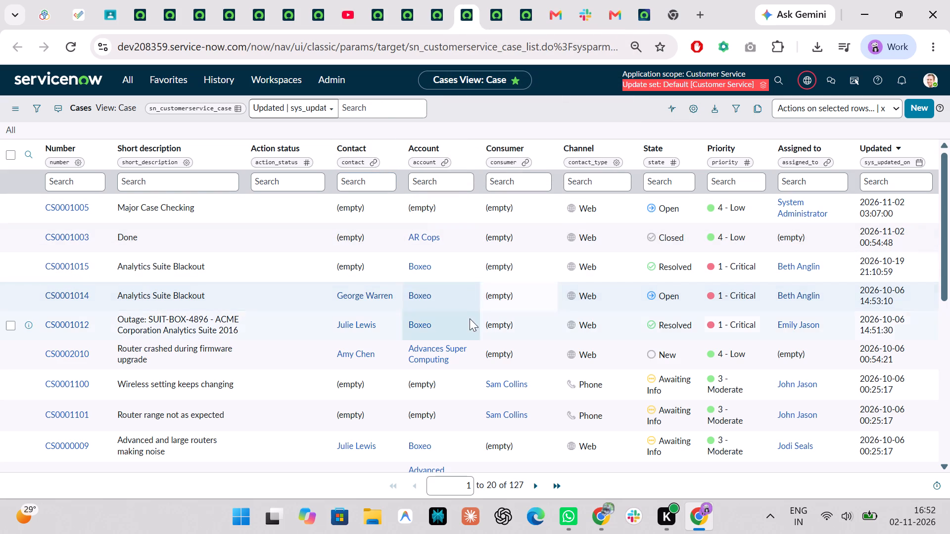
Add the Consumer Profile column to the Cases list, placing it directly after Action status.
scroll(545, 321, down, 1)
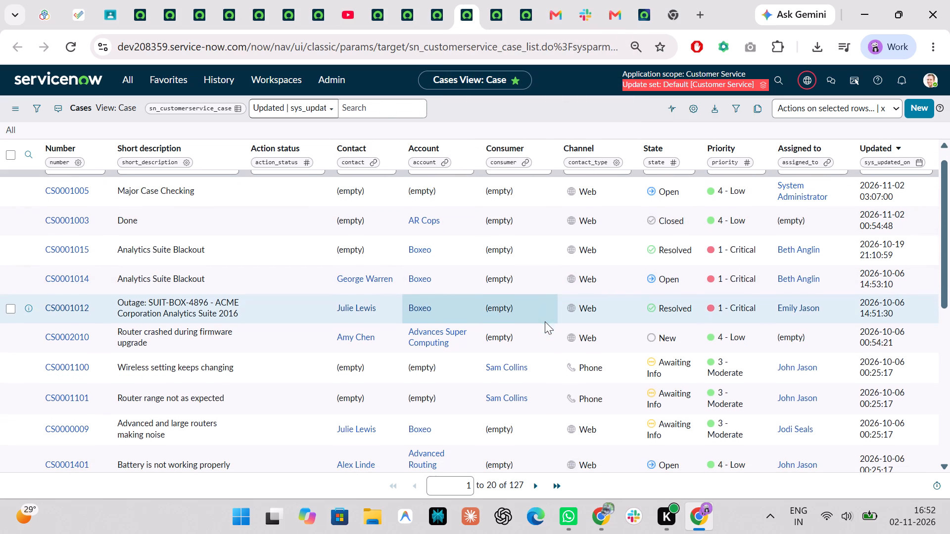
click(697, 106)
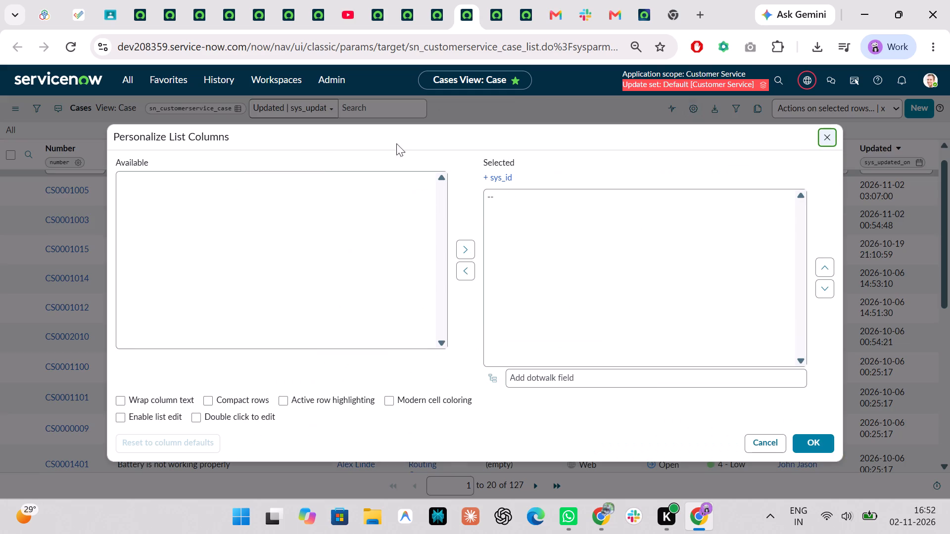
scroll(188, 283, down, 1)
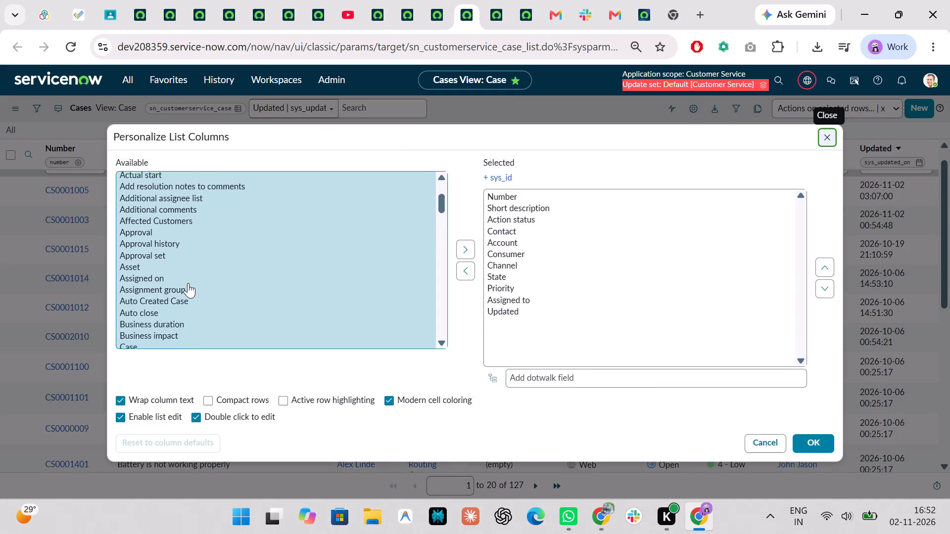
scroll(188, 283, down, 3)
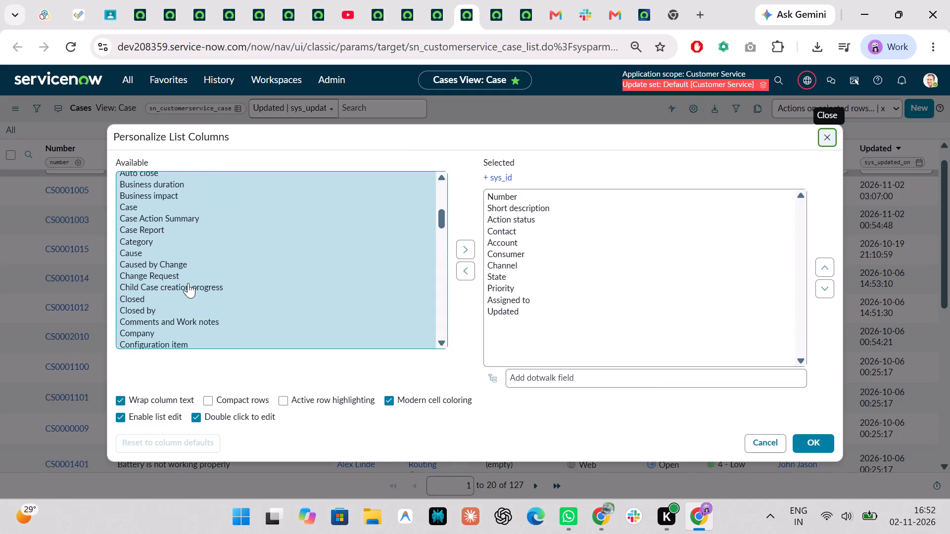
scroll(188, 283, down, 3)
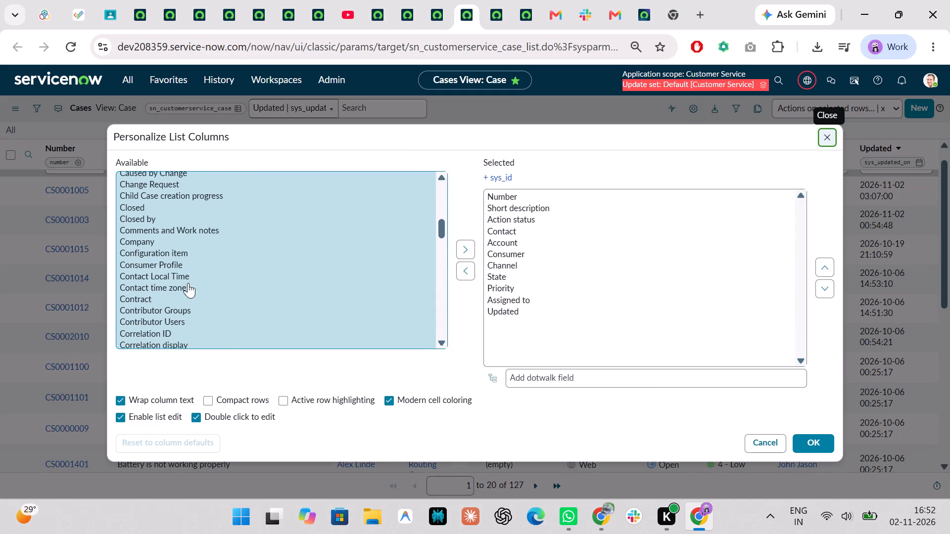
double_click(167, 254)
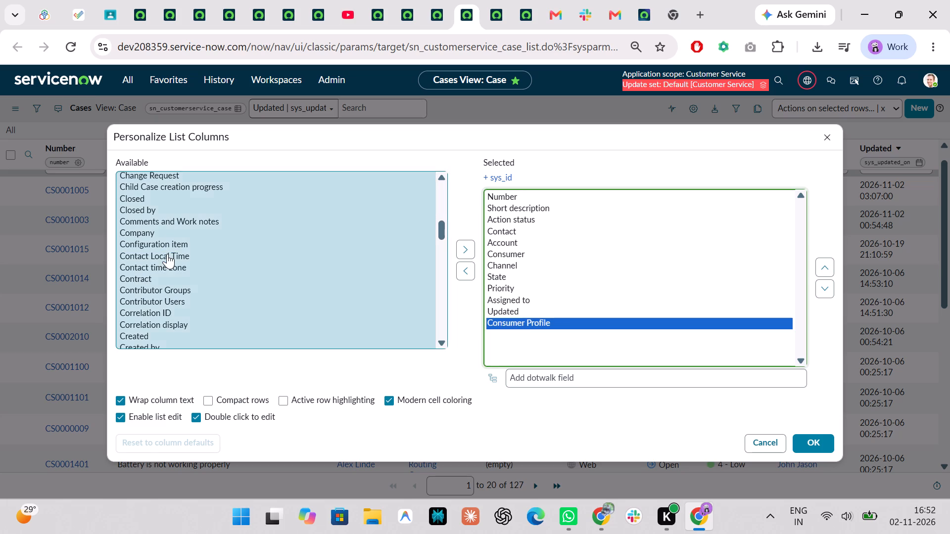
scroll(165, 274, down, 1)
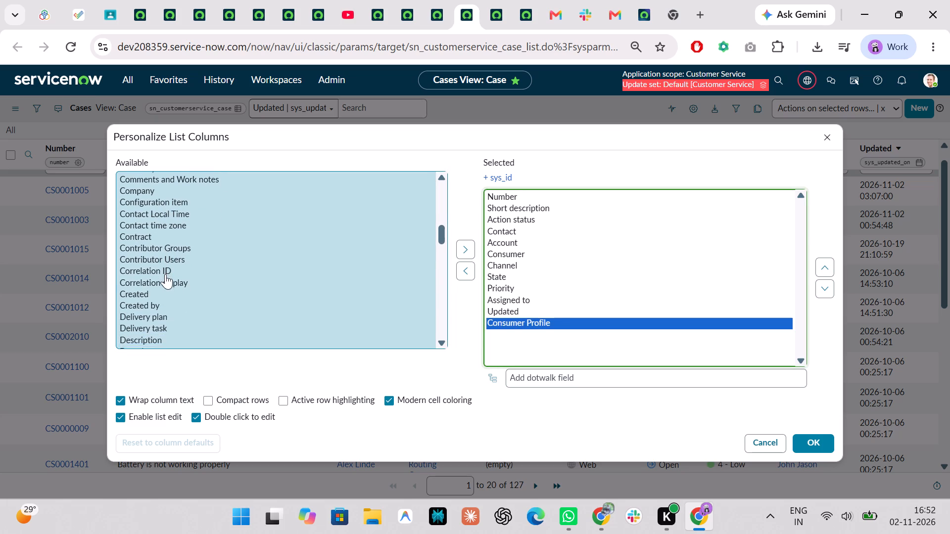
scroll(165, 274, down, 1)
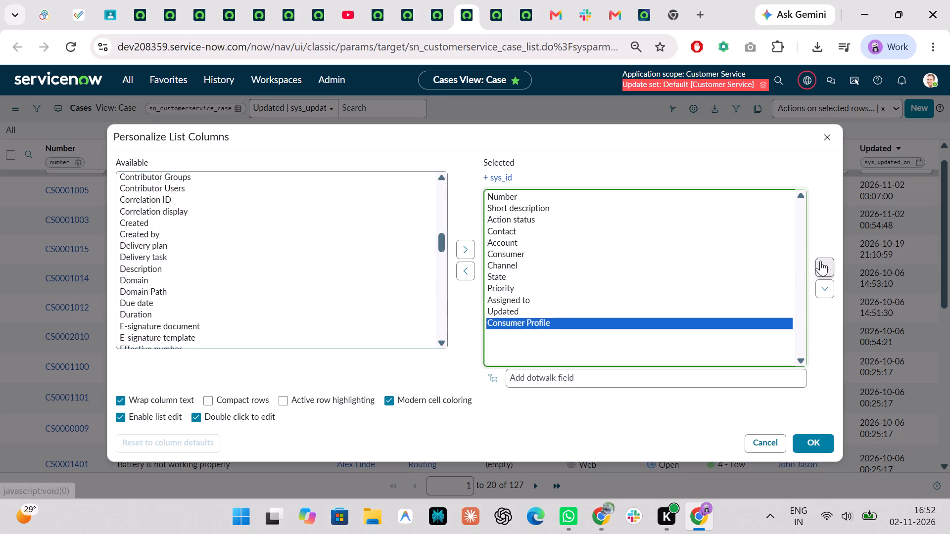
triple_click(820, 261)
triple_click(820, 261)
click(820, 261)
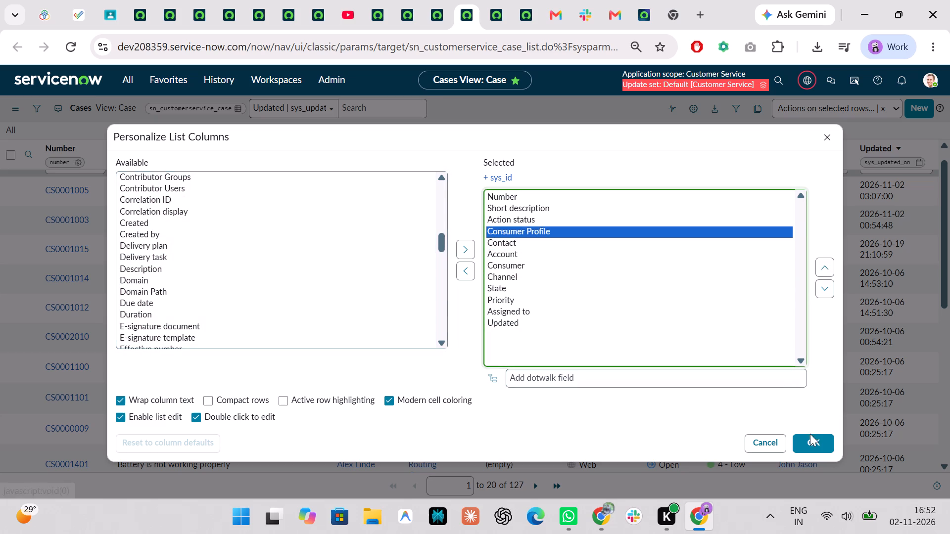
click(810, 439)
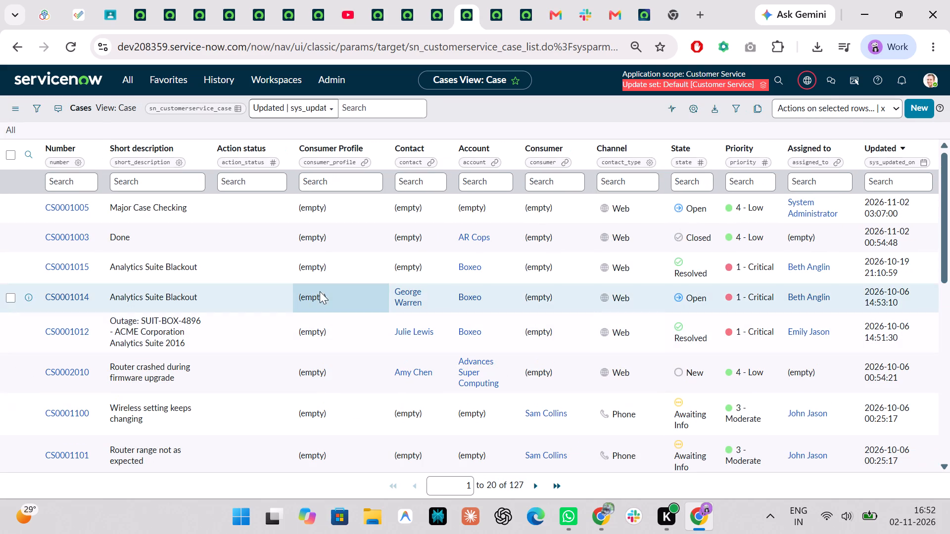
Filter the Cases list to records where Consumer is not empty.
click(35, 112)
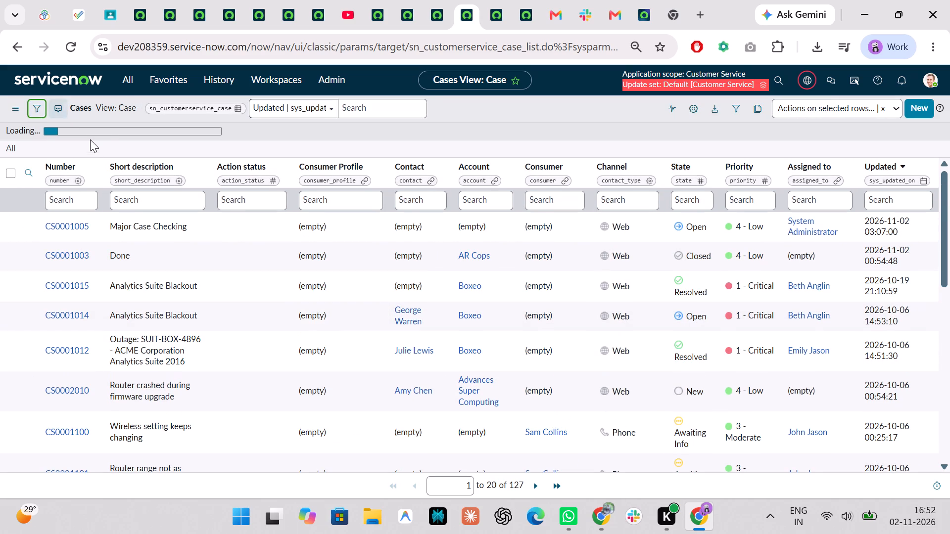
click(72, 166)
key(c)
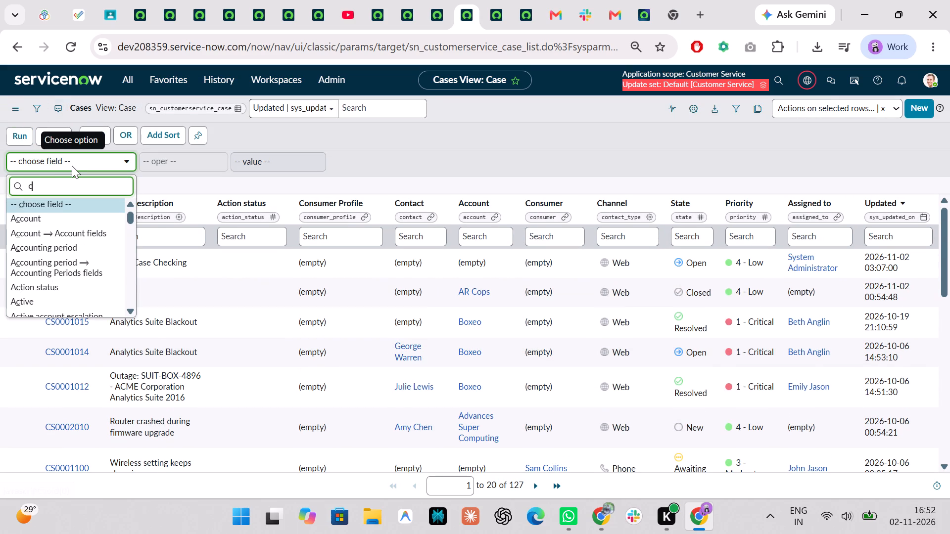
text(onsu)
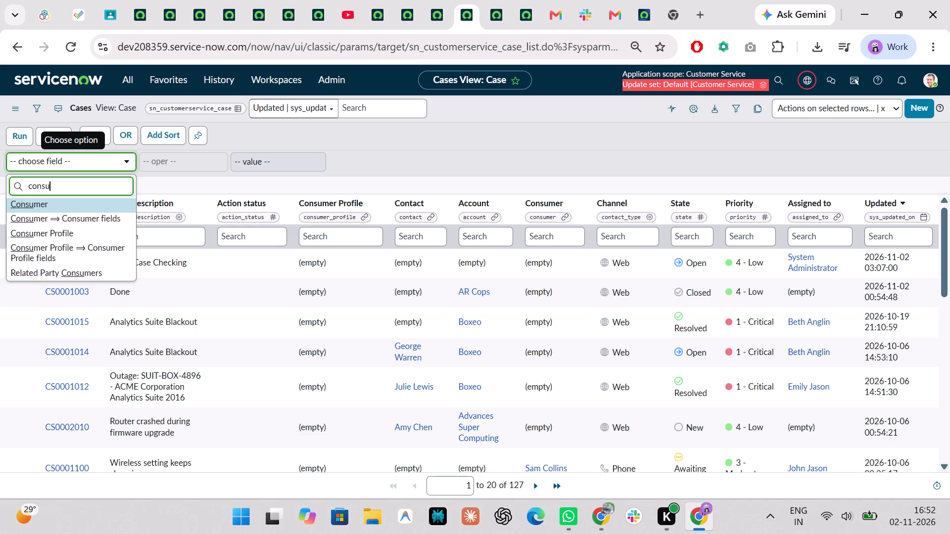
key(backslash)
key(BackSpace)
key(Return)
click(174, 158)
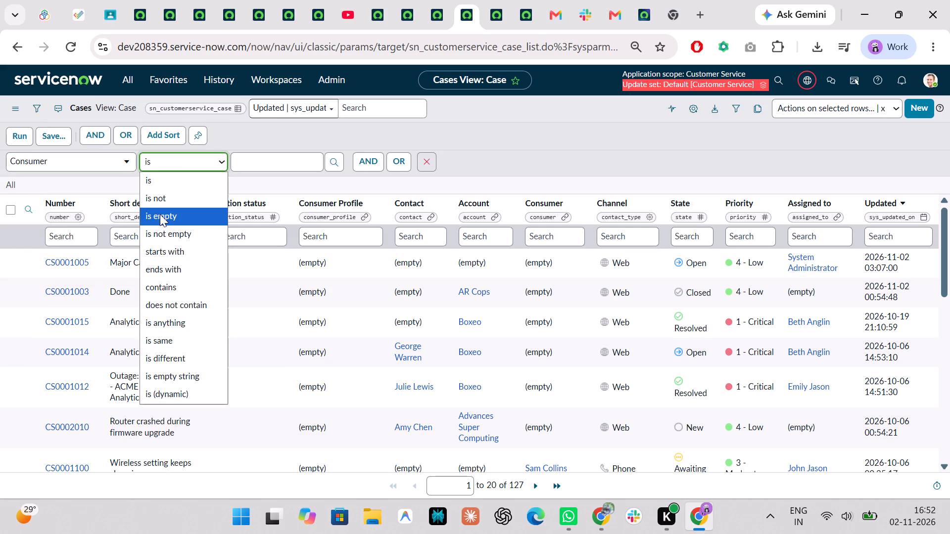
click(163, 230)
click(20, 136)
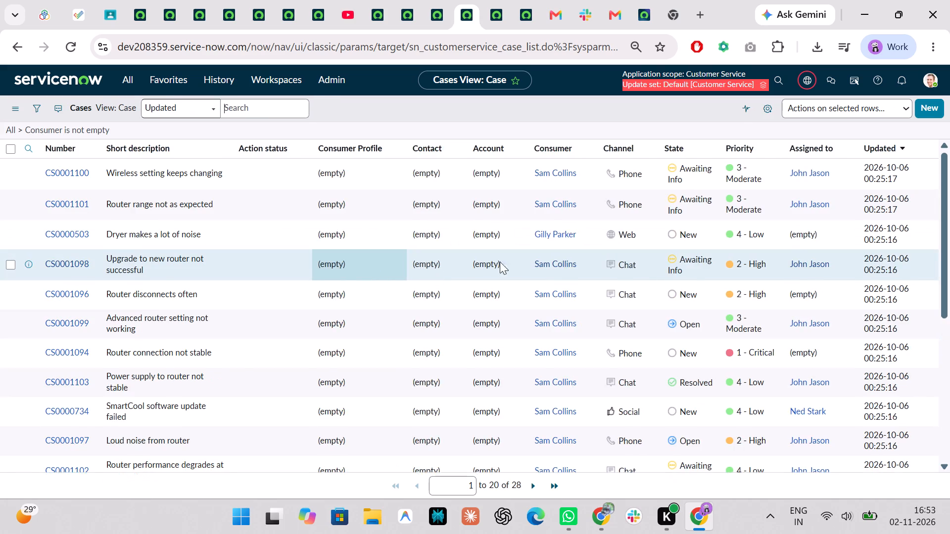
Open the consumer record linked to the router cases at the top of the filtered list and copy its sys_id.
click(541, 215)
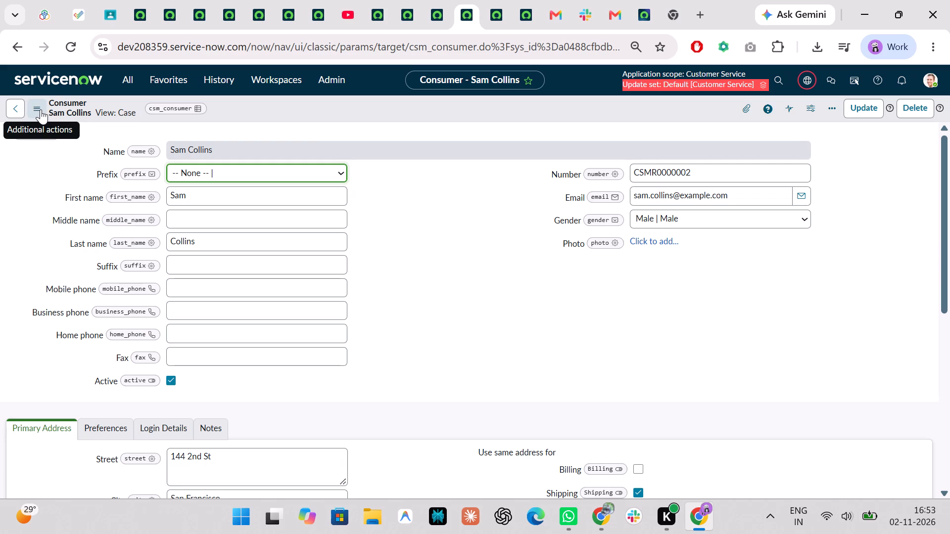
click(41, 109)
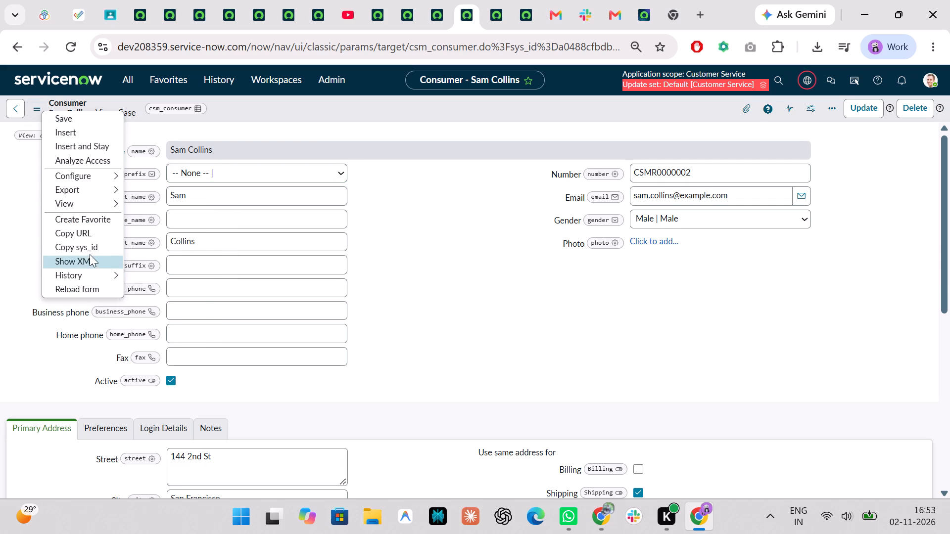
click(88, 251)
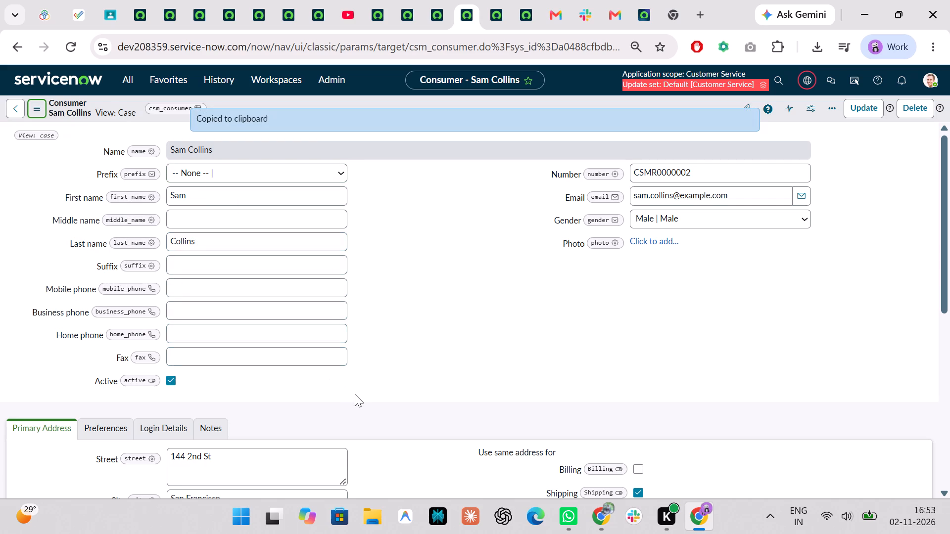
Enter the copied consumer sys_id as the Sys ID condition's value in the Test recipients list and save the record.
click(439, 0)
click(414, 0)
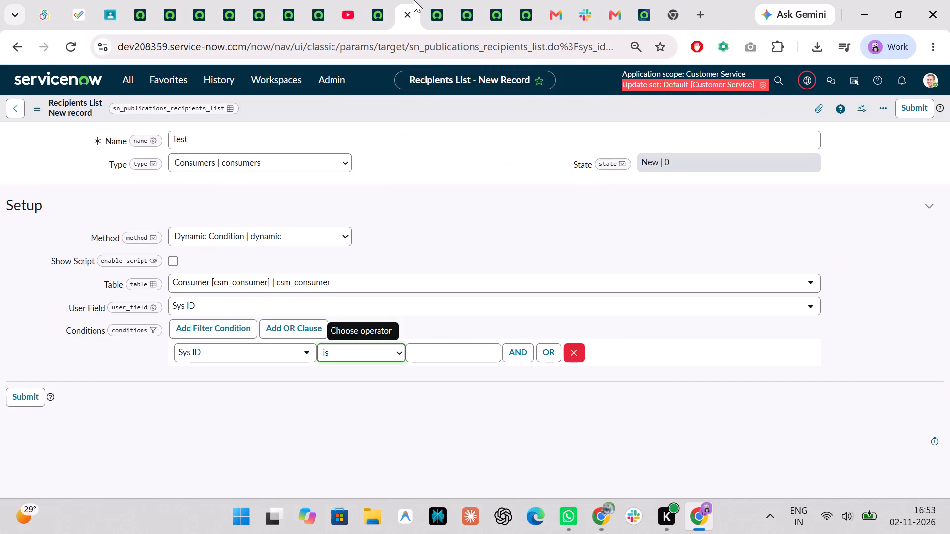
click(435, 352)
key(ctrl+v)
key(ctrl+s)
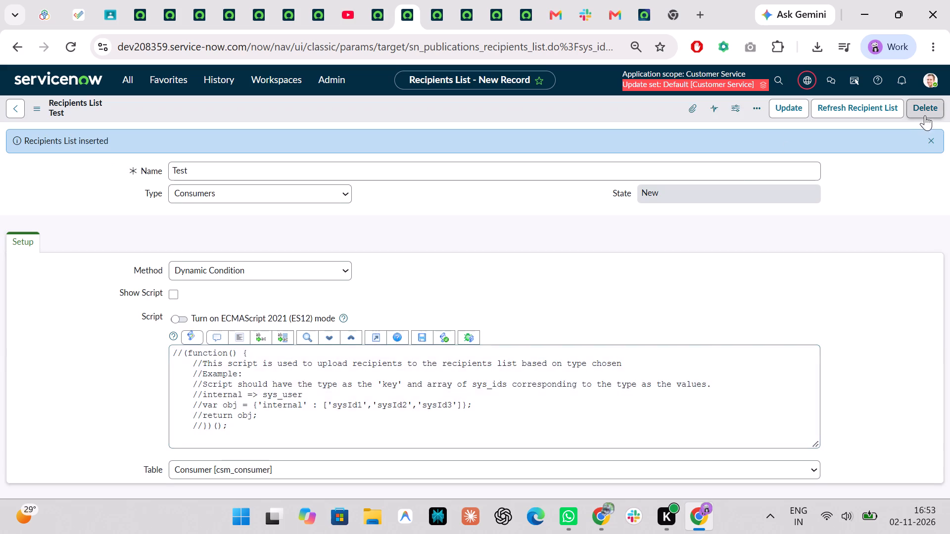
Refresh the recipients of the saved Test recipients list and check its related Recipients records.
scroll(859, 308, down, 1)
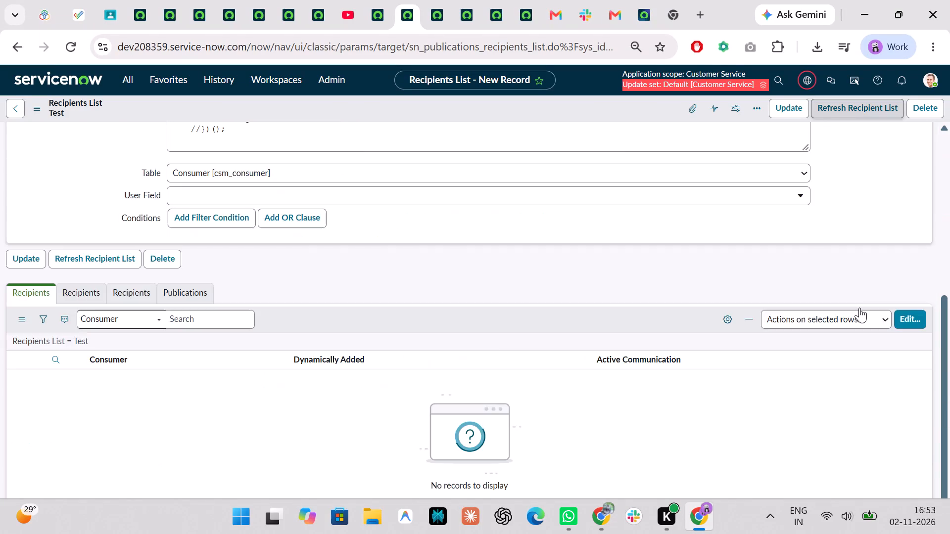
scroll(859, 308, down, 2)
scroll(859, 308, up, 6)
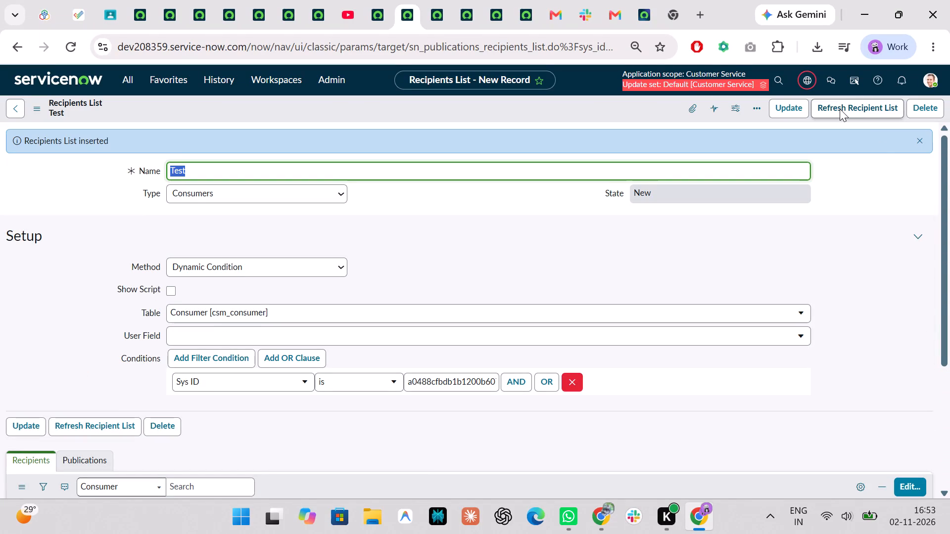
click(840, 109)
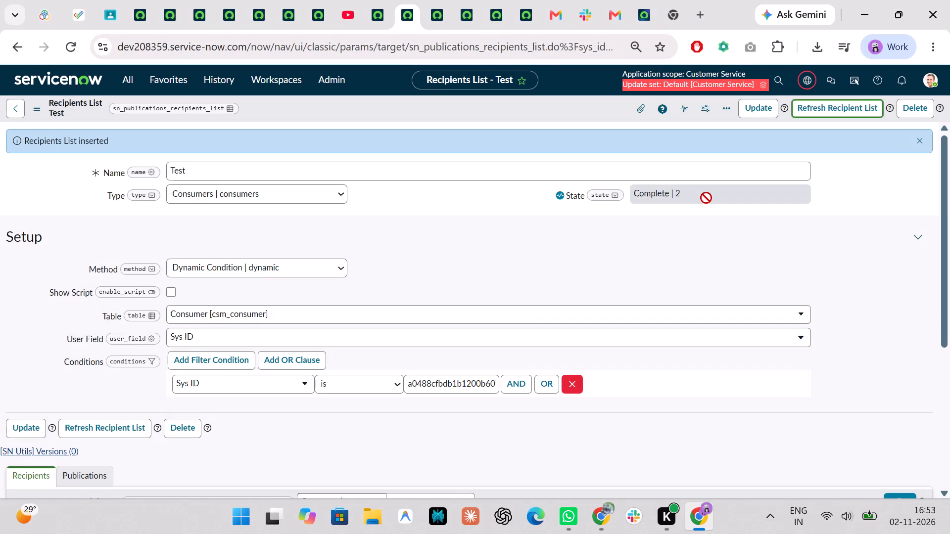
scroll(706, 198, down, 3)
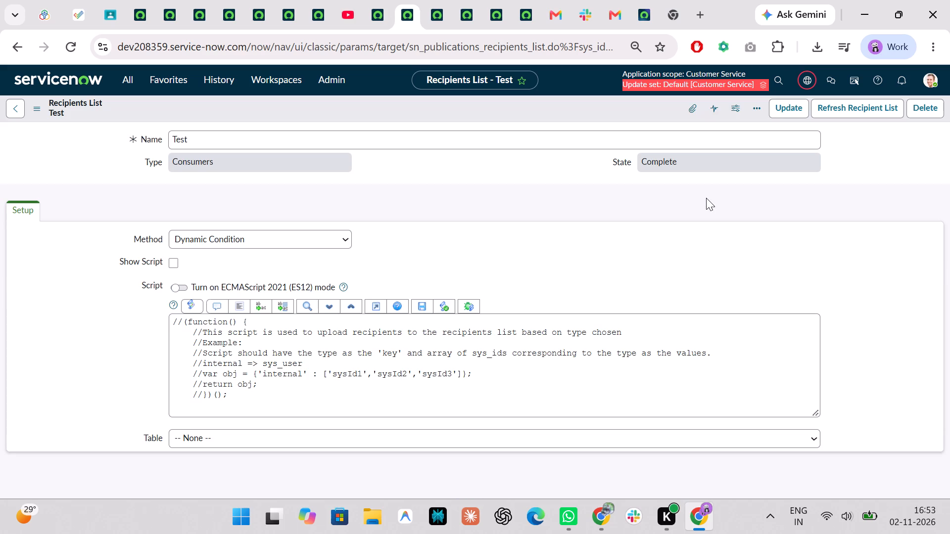
scroll(706, 198, down, 2)
scroll(875, 330, down, 1)
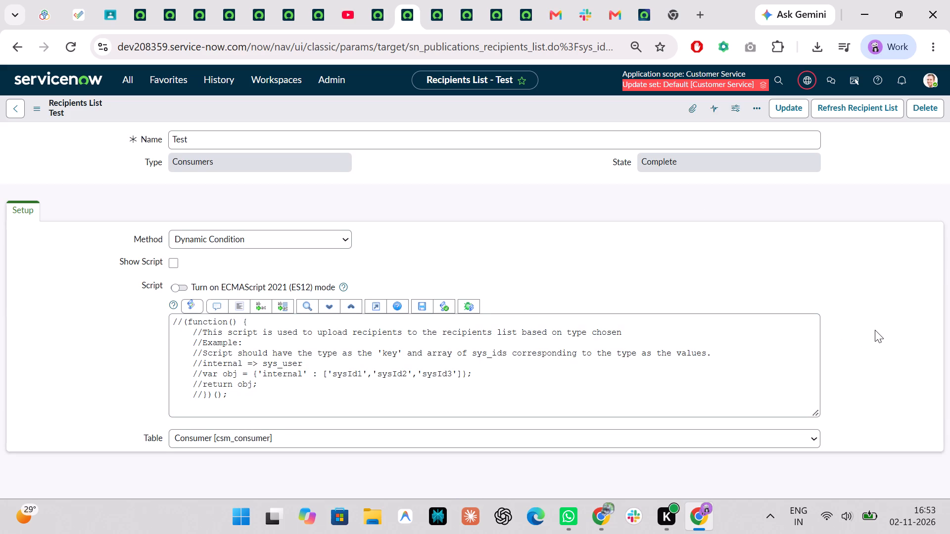
scroll(875, 330, down, 2)
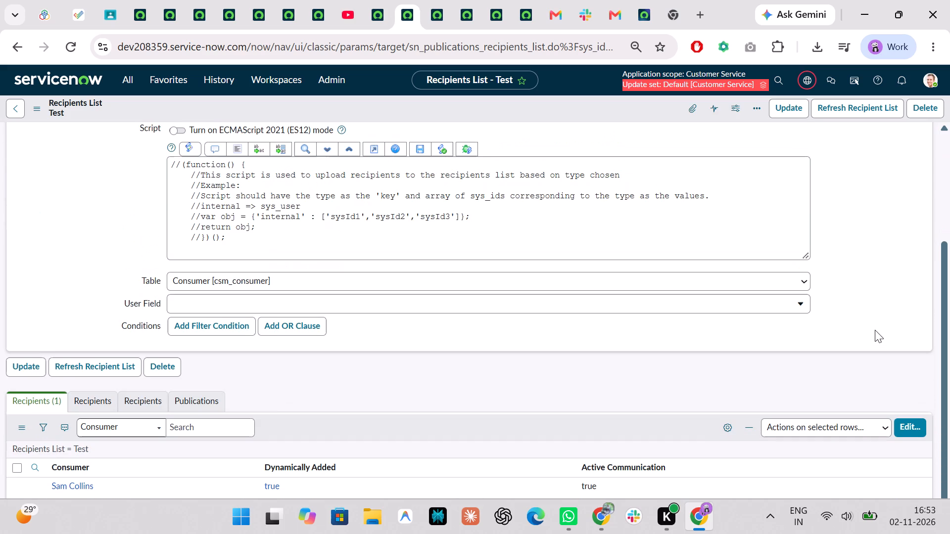
Return to the new publication form and add Test to its Recipient Lists.
click(382, 5)
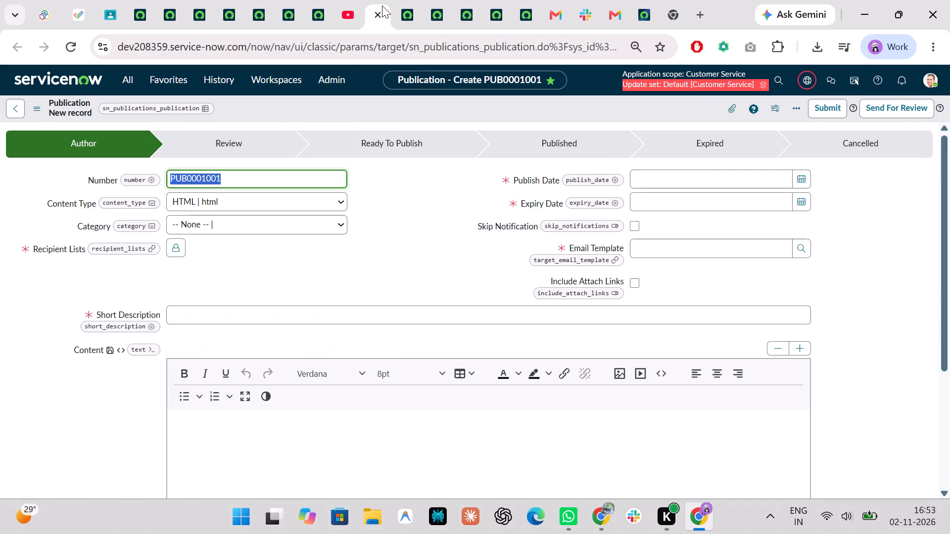
click(280, 223)
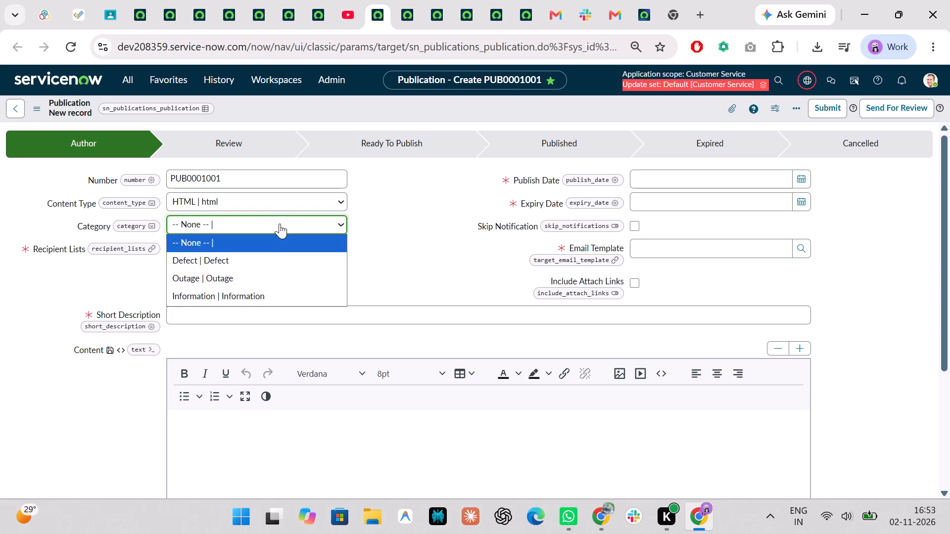
click(408, 254)
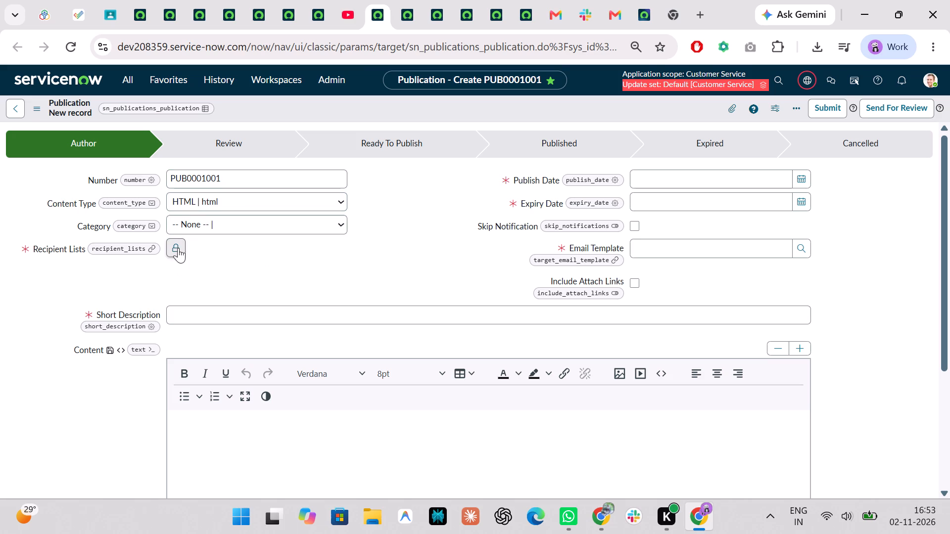
click(177, 246)
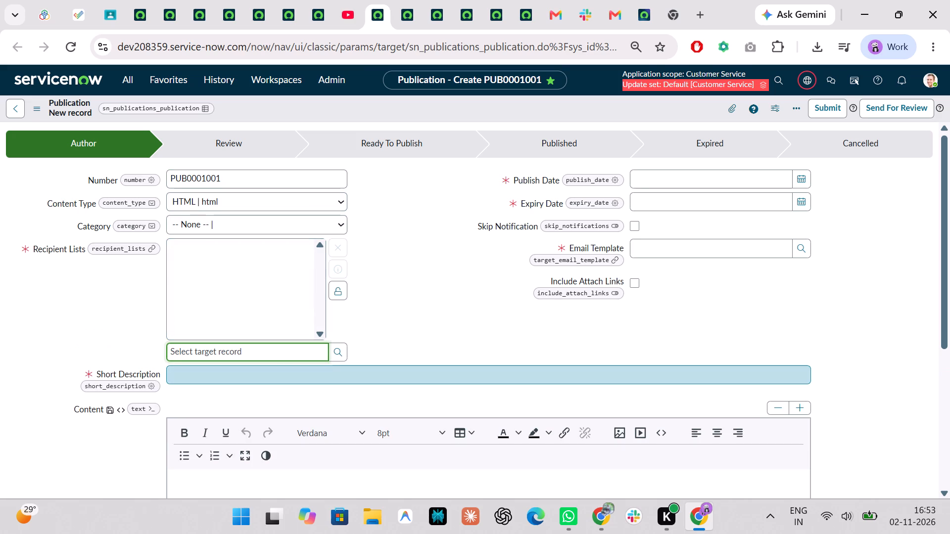
text(**)
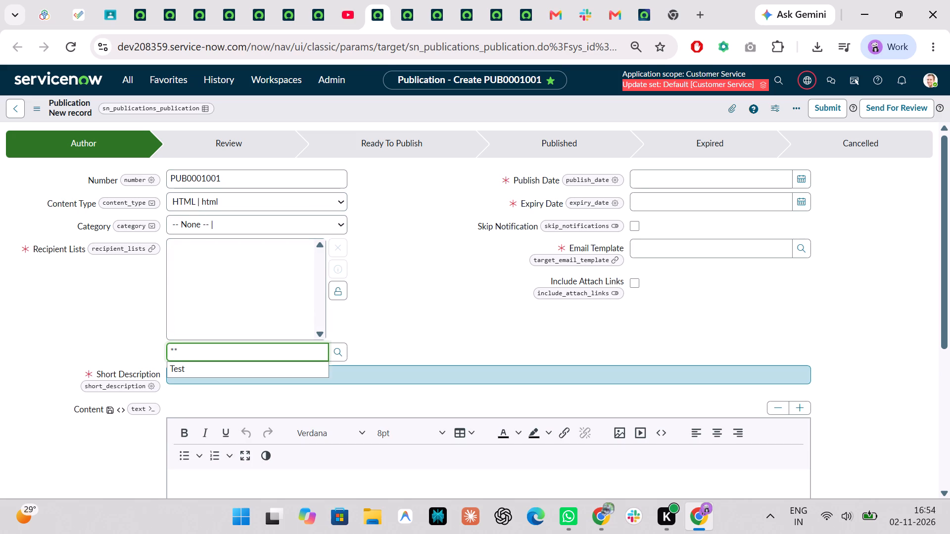
key(Down)
key(Return)
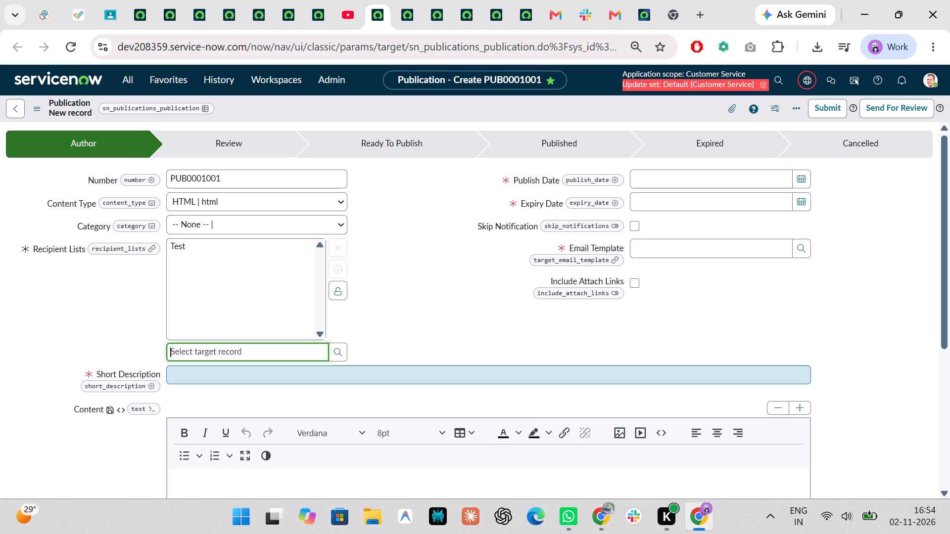
Set the publication's Short Description to "ok".
click(373, 370)
text(ok)
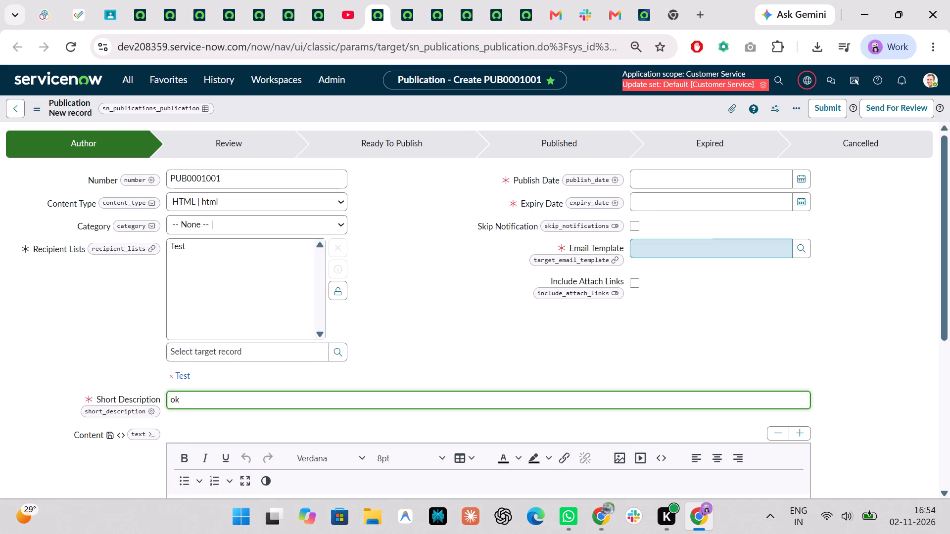
click(798, 179)
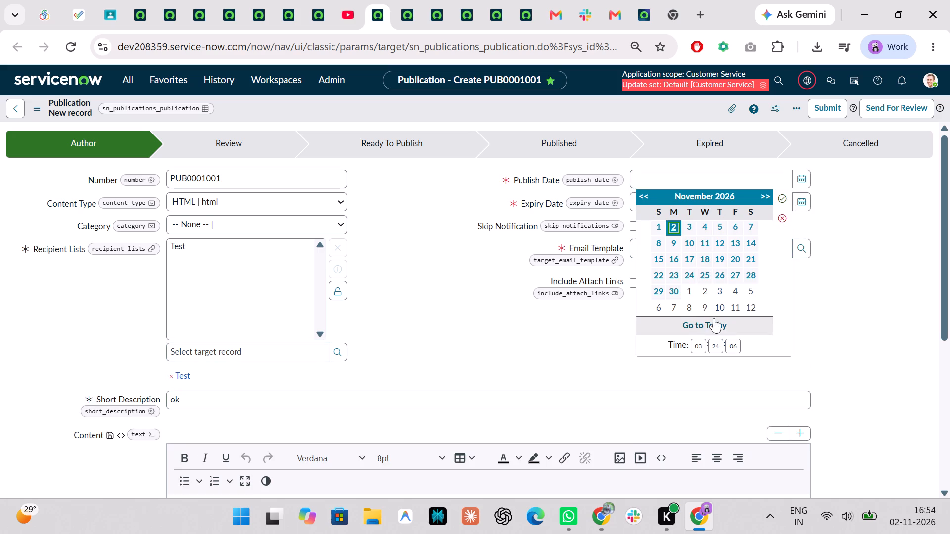
click(719, 345)
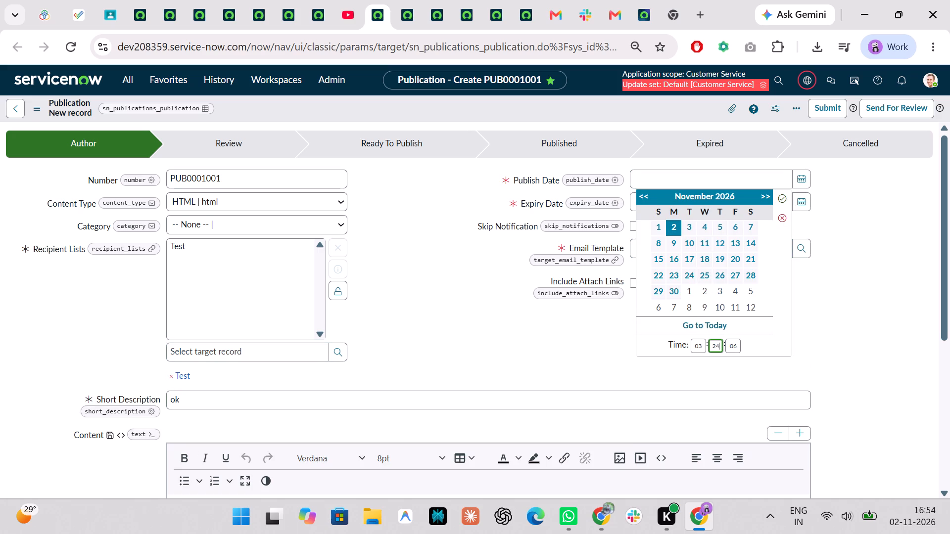
key(BackSpace)
key(5)
click(781, 199)
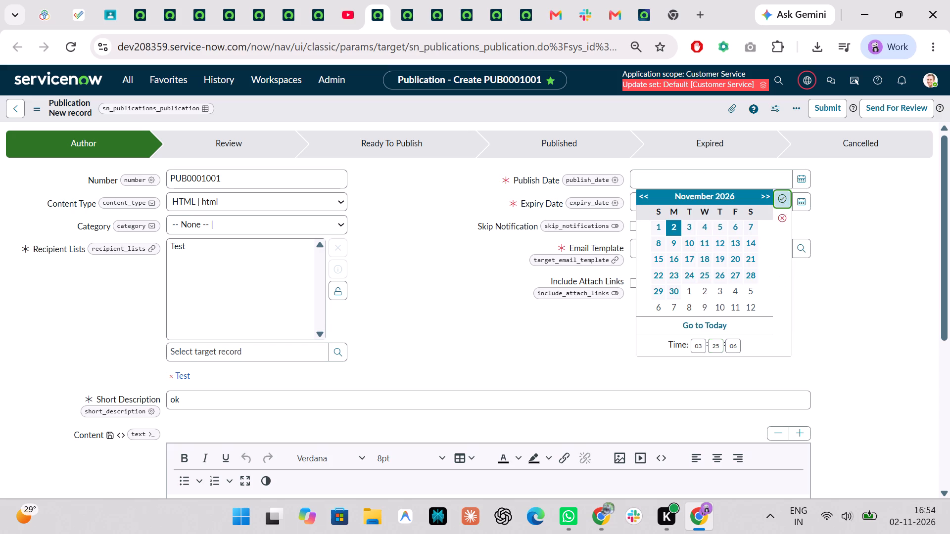
click(803, 204)
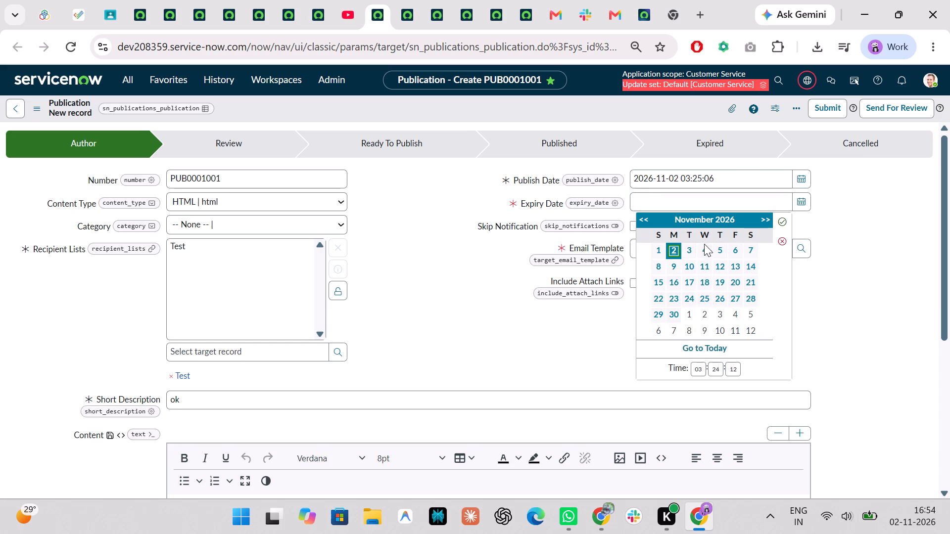
click(684, 244)
click(687, 254)
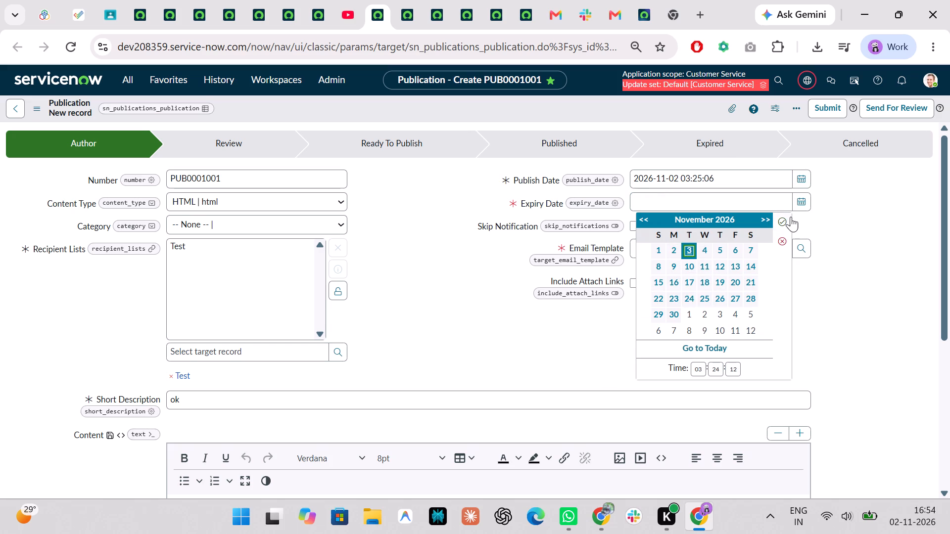
click(788, 224)
Select Publication Default as the publication's Email Template and save the record.
click(801, 245)
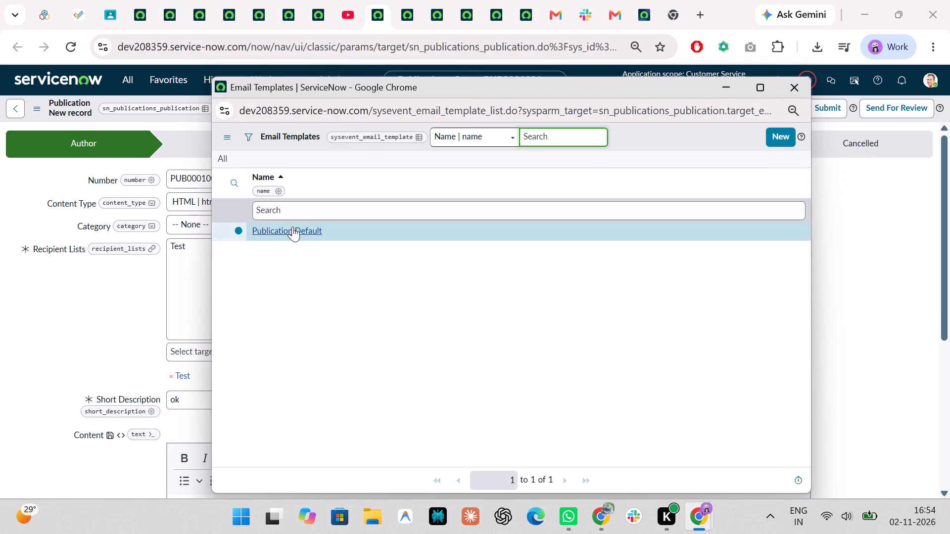
click(292, 226)
key(ctrl+s)
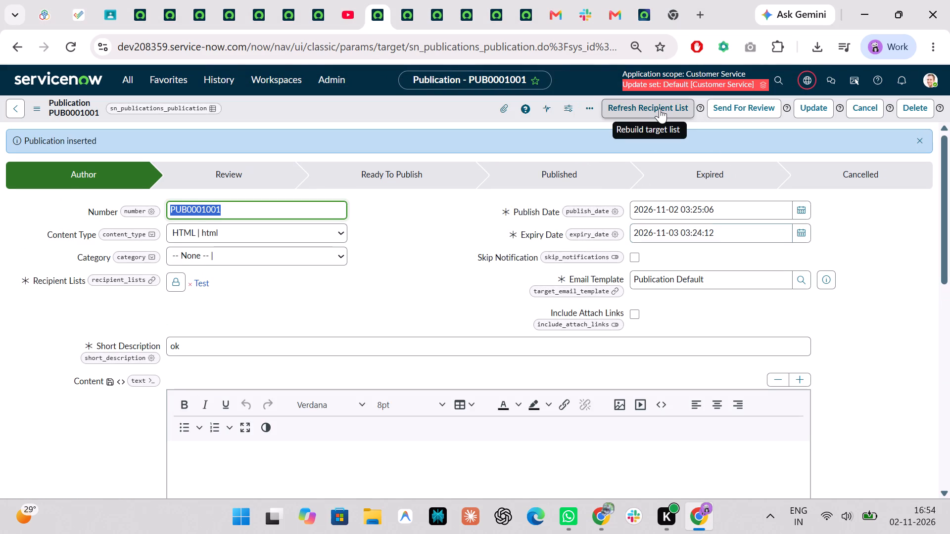
Refresh the saved publication's recipient list and check its related Recipients records.
click(660, 108)
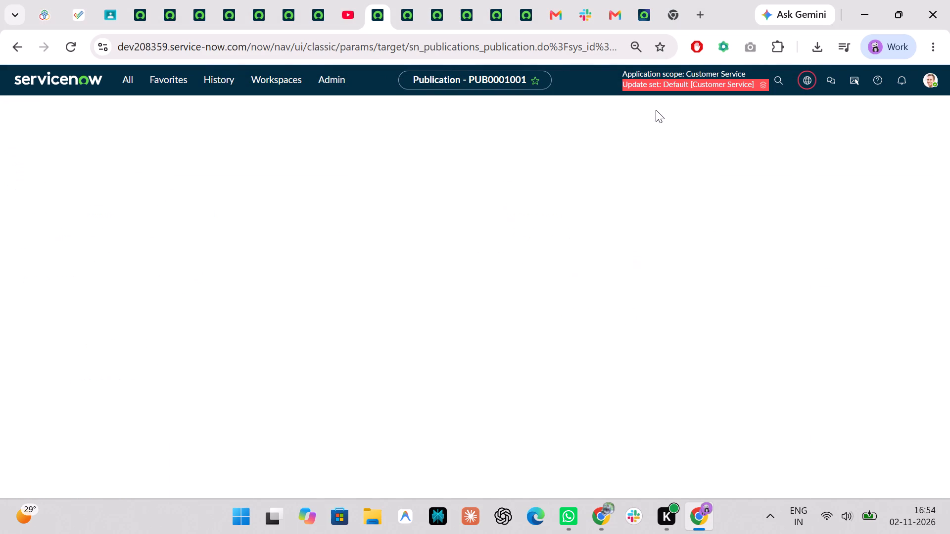
key(F23)
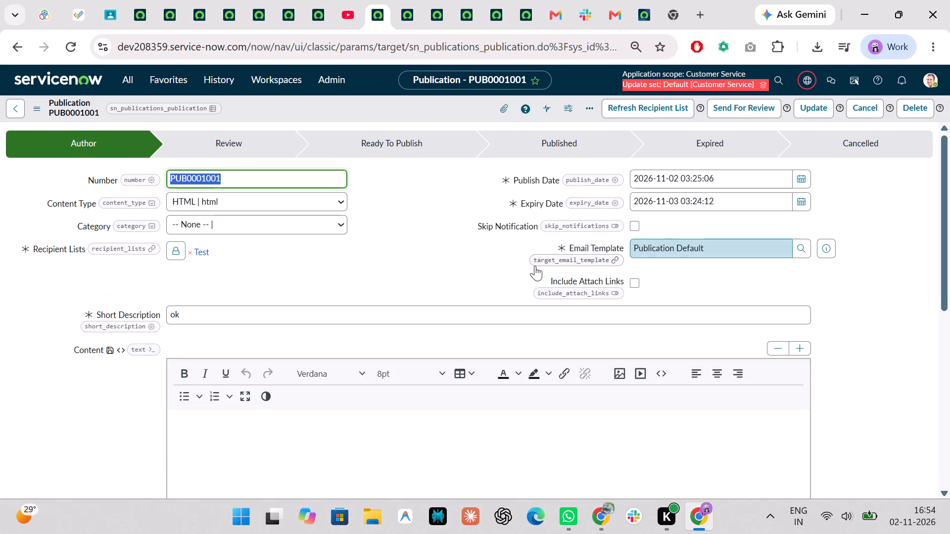
scroll(435, 255, down, 8)
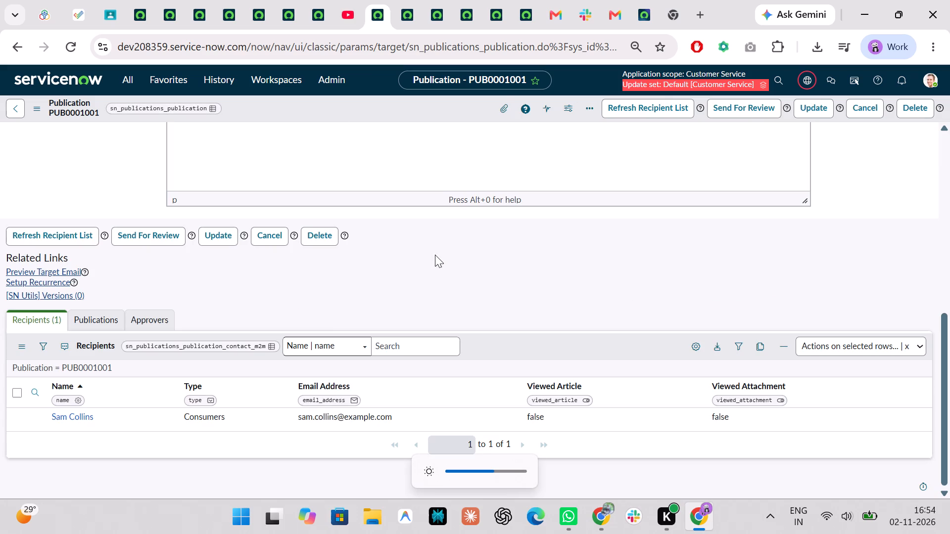
scroll(436, 239, up, 10)
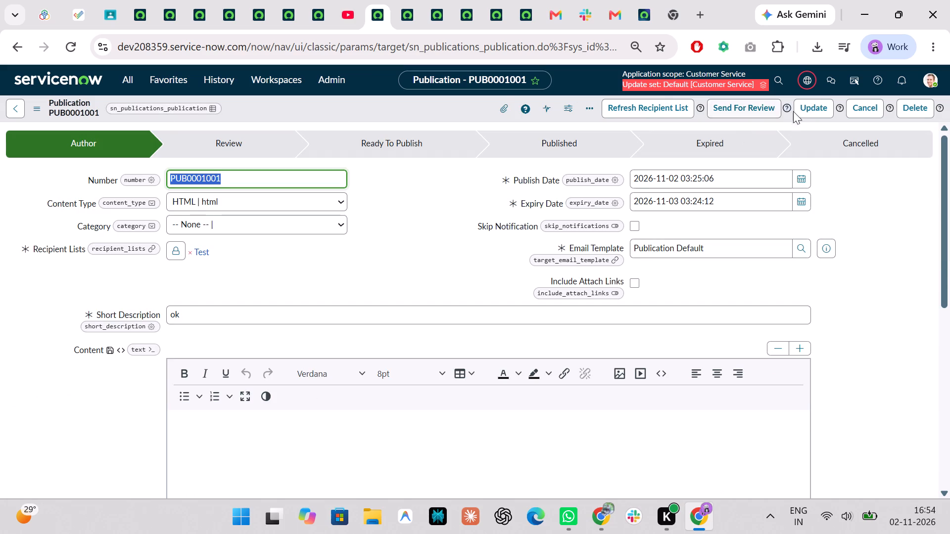
Send publication PUB0001001 for review.
click(739, 106)
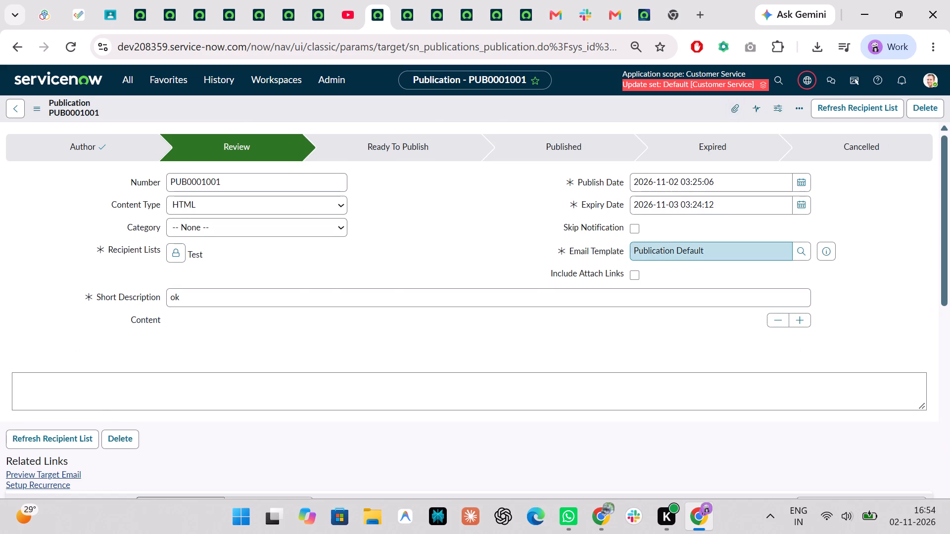
Refresh the recipient list of the publication in review, and check its stage and related Recipients records.
scroll(638, 243, down, 5)
scroll(638, 243, up, 9)
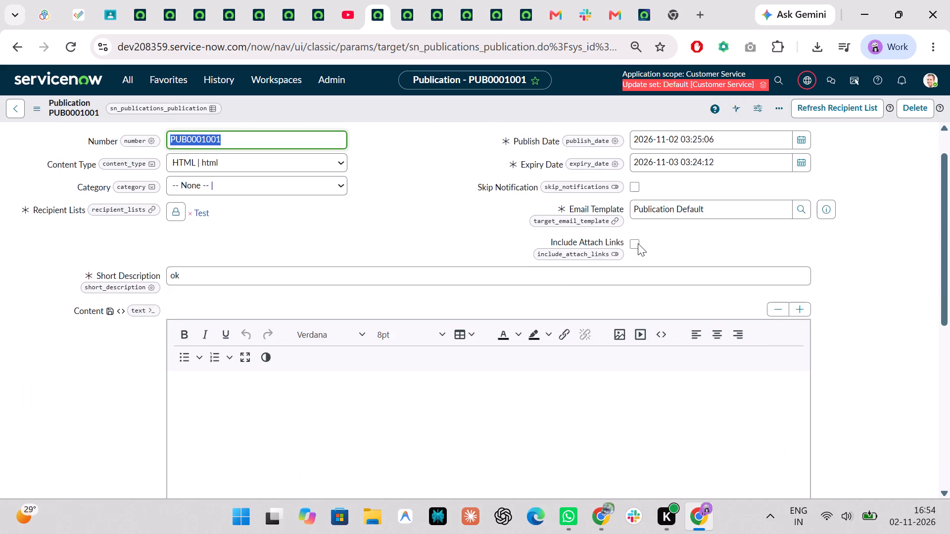
click(837, 115)
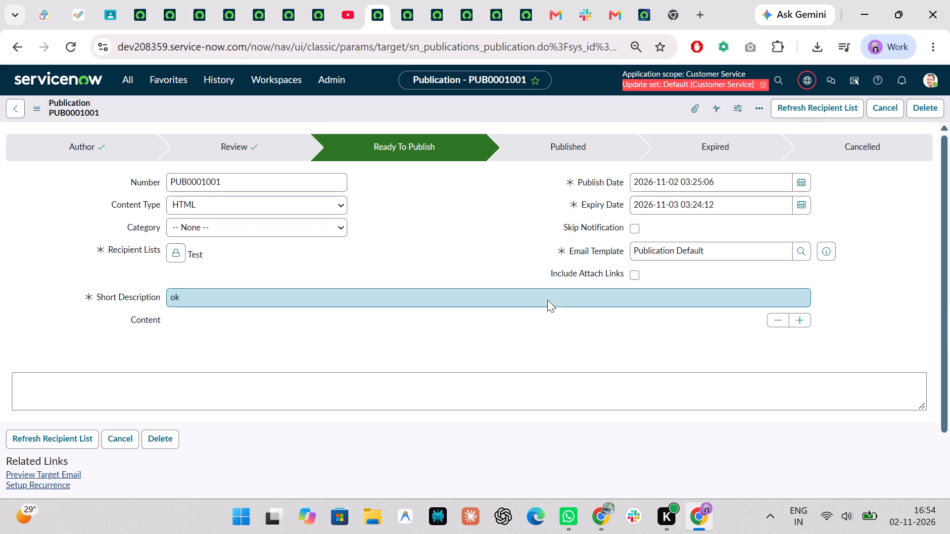
scroll(547, 300, down, 2)
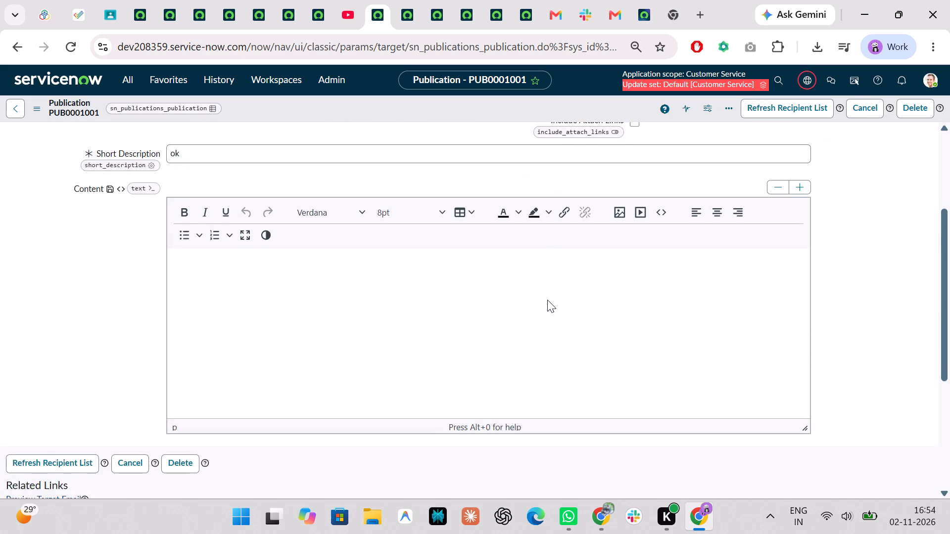
scroll(547, 300, down, 2)
scroll(425, 335, down, 1)
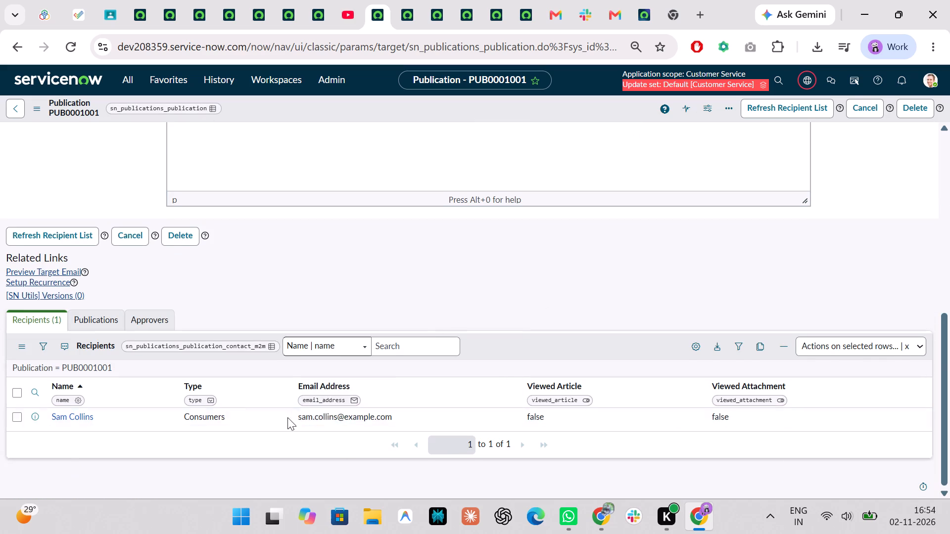
Preview the publication's target email and read its subject and body.
click(47, 274)
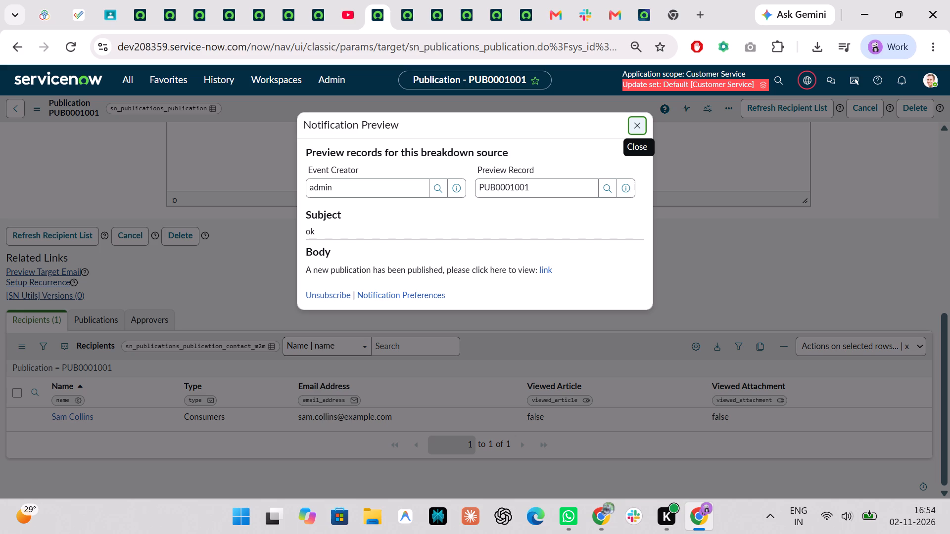
drag(322, 232, 291, 229)
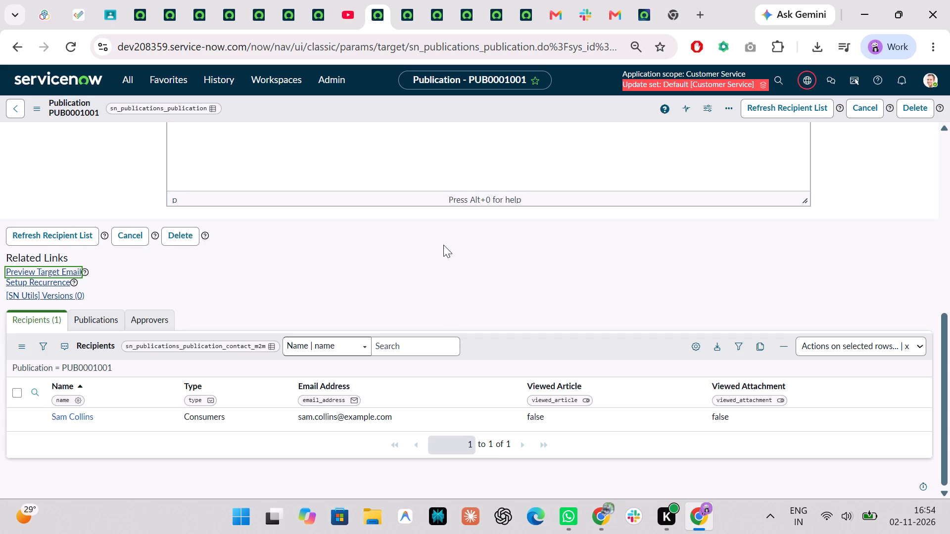
click(58, 270)
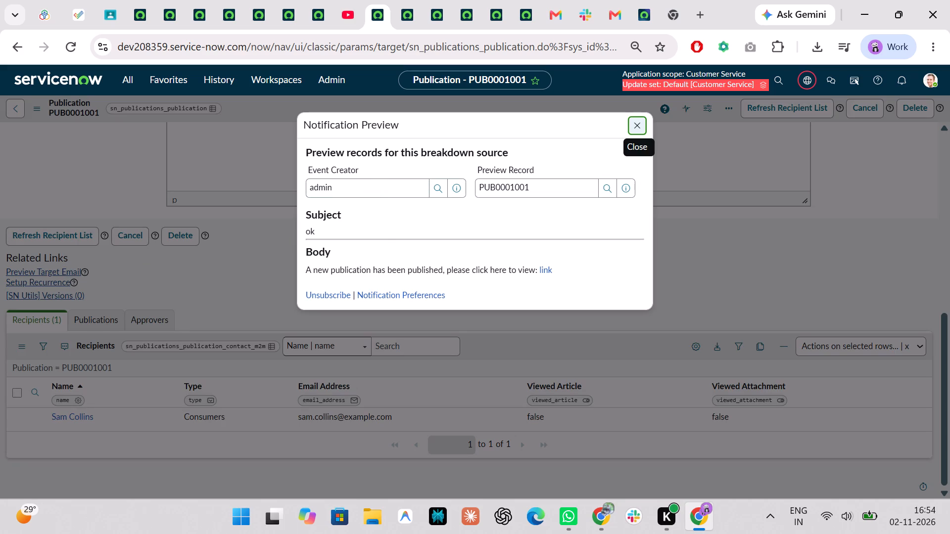
drag(330, 269, 606, 253)
click(741, 270)
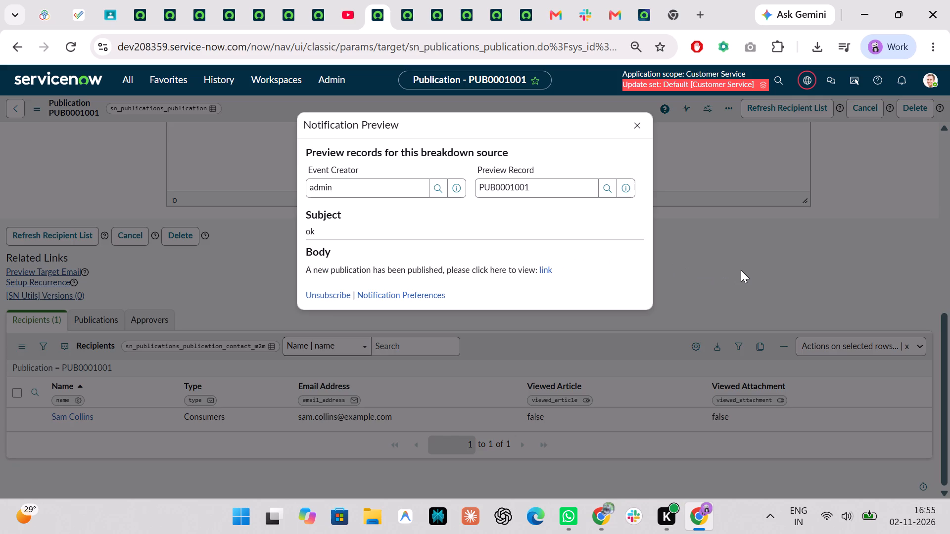
scroll(515, 278, up, 4)
Open the System Logs Emails list in a separate tab, remove the Created on Today filter, and reload it to look for the publication email.
click(131, 81)
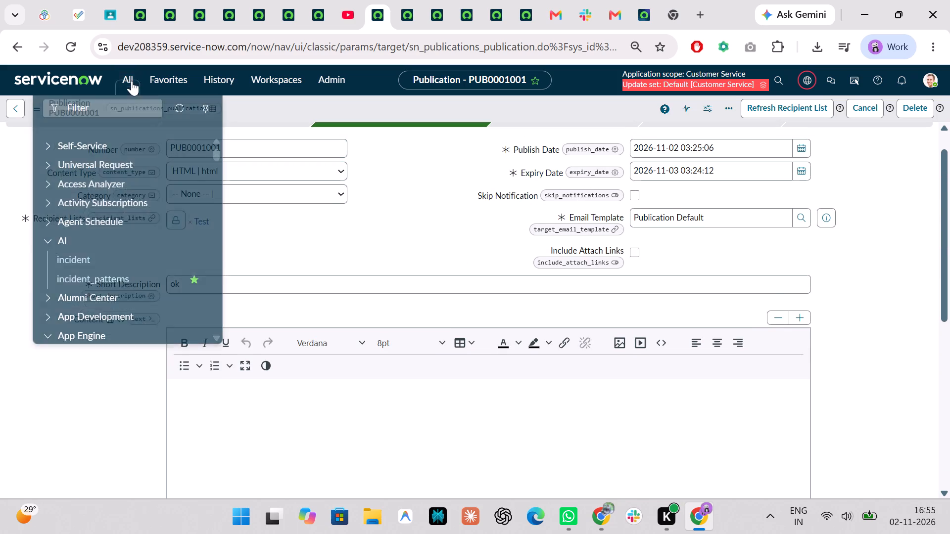
text(syst)
key(BackSpace)
key(BackSpace)
key(BackSpace)
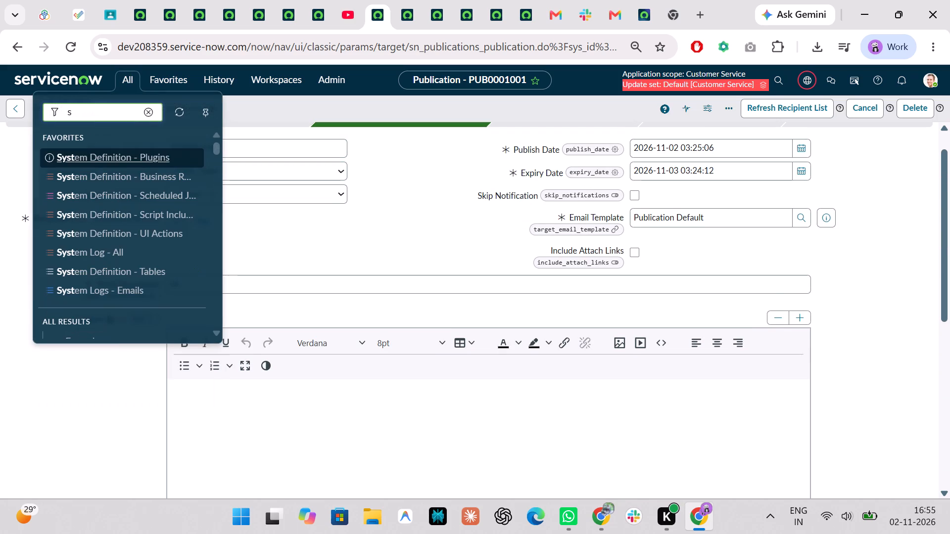
key(BackSpace)
key(BackSpace)
text(email)
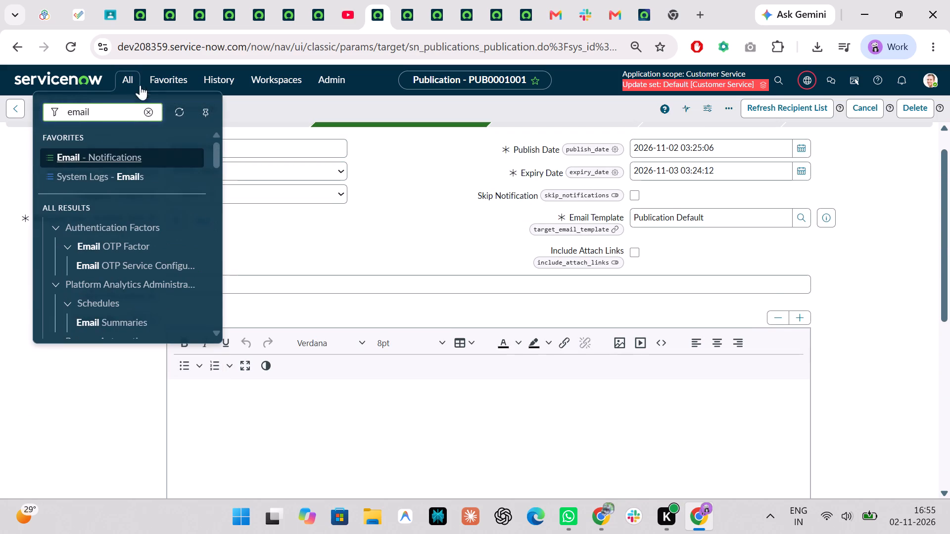
ctrl+click(99, 174)
click(383, 0)
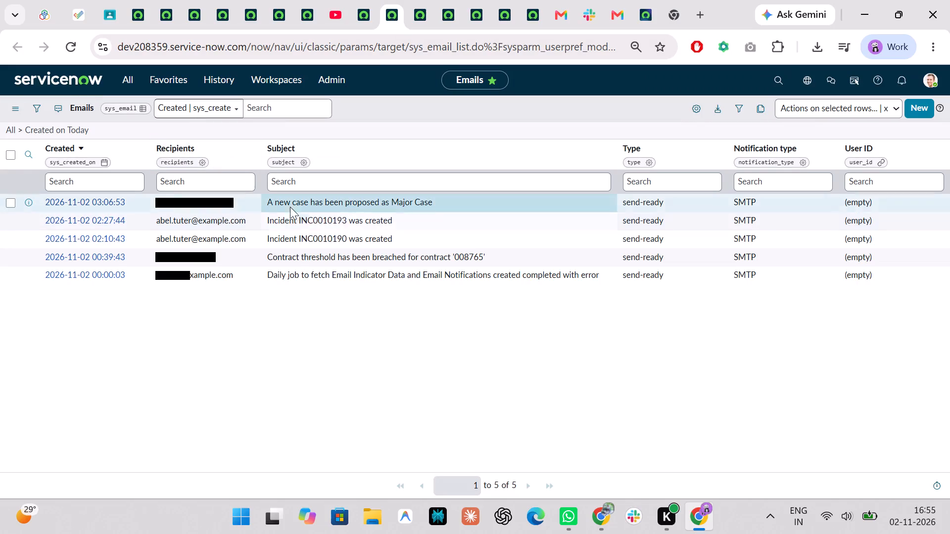
click(11, 128)
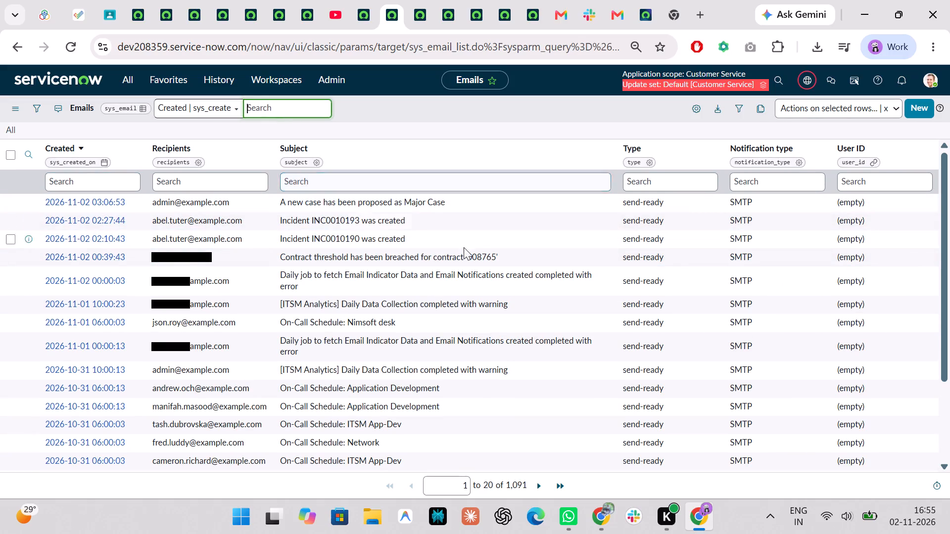
click(65, 41)
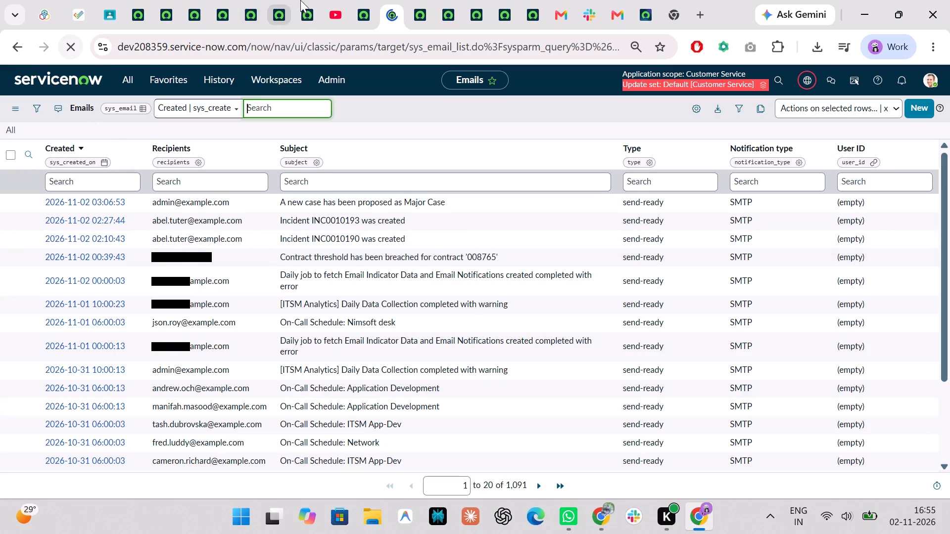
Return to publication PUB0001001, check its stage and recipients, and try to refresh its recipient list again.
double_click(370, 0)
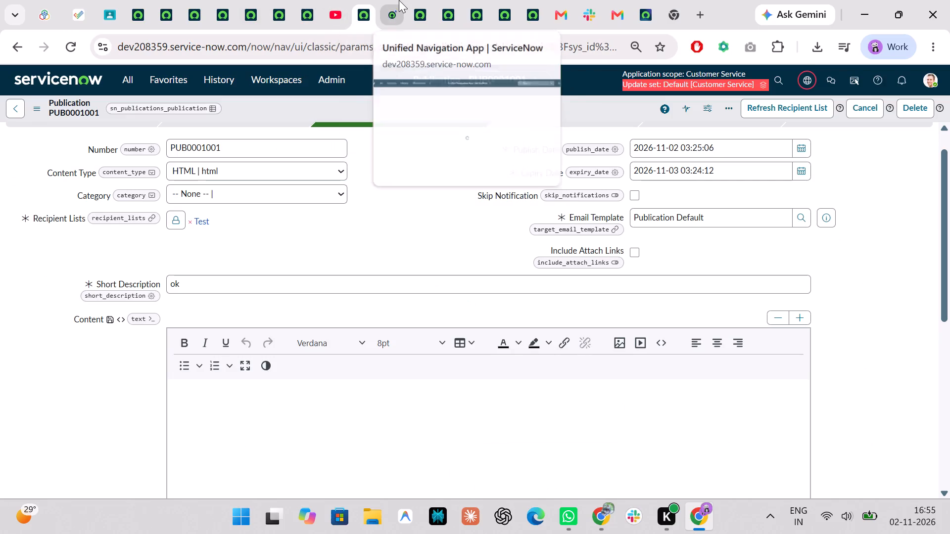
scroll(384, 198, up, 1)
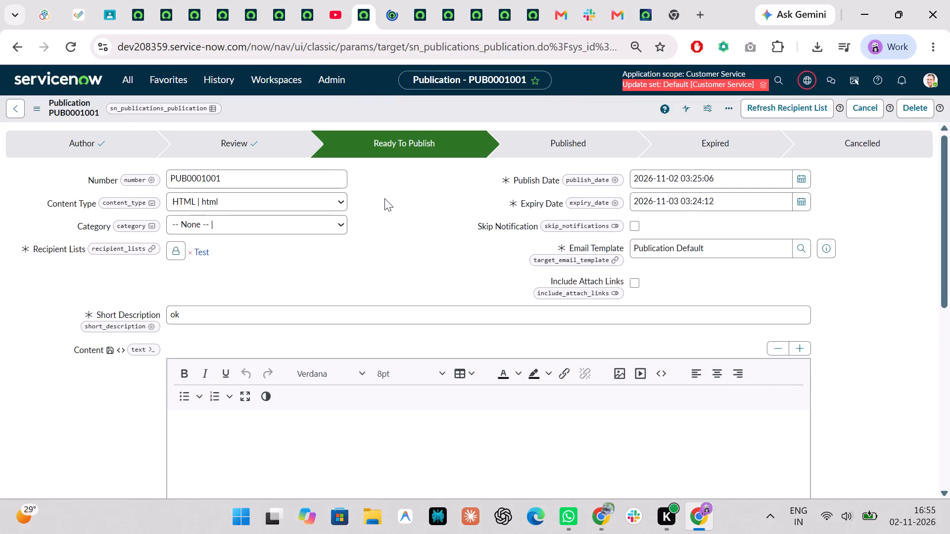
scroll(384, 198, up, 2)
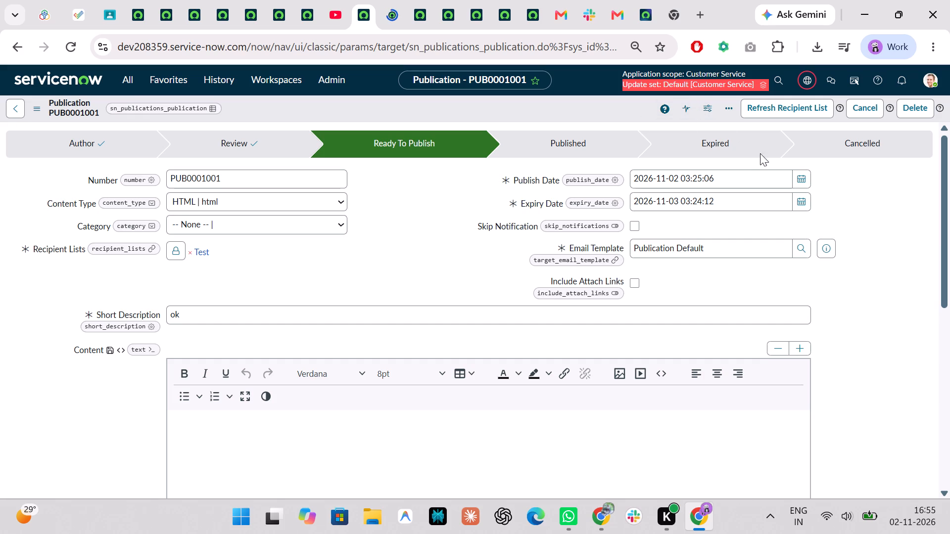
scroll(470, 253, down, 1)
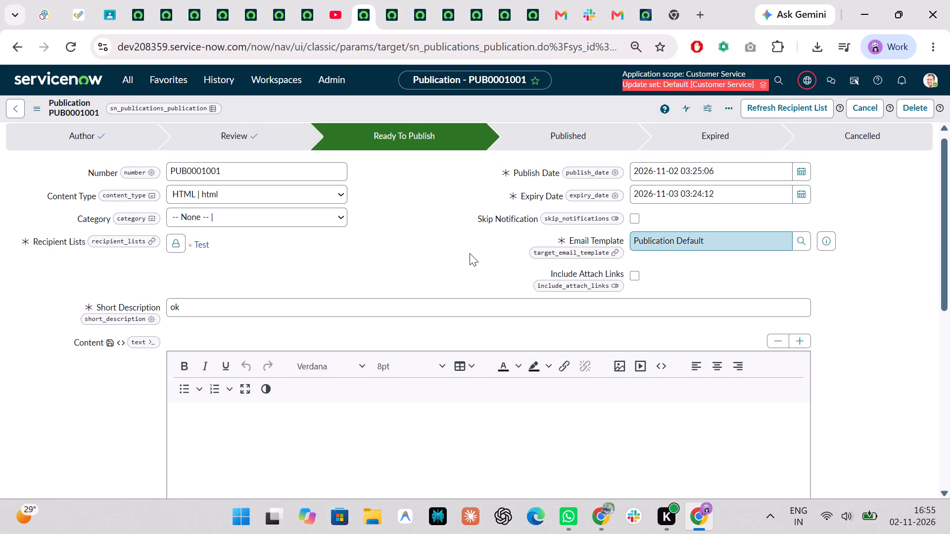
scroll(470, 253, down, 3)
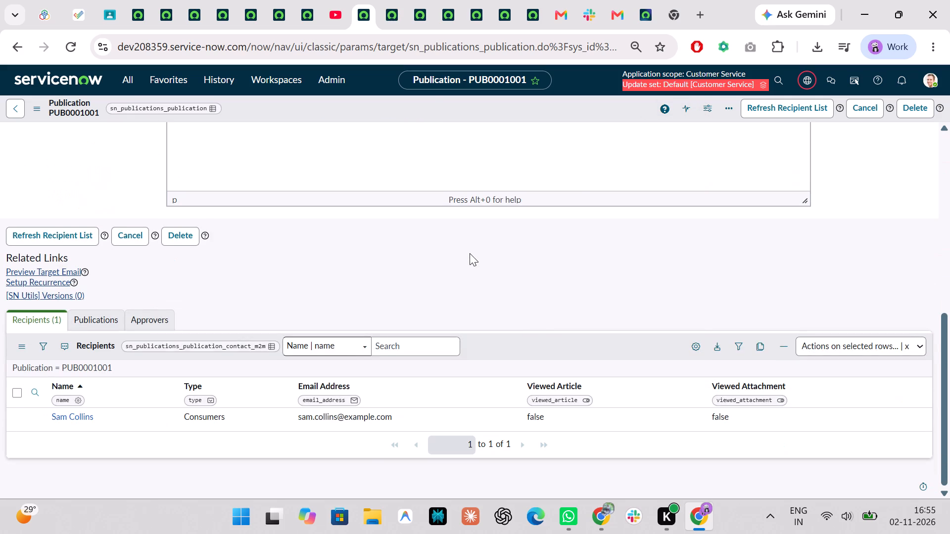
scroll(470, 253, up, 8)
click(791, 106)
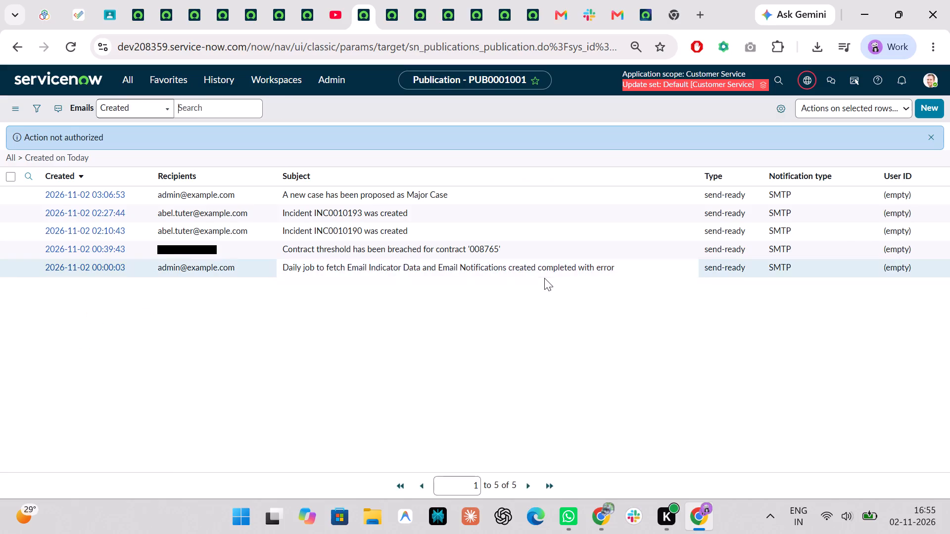
Go back to the PUB0001001 publication record and check its current stage.
scroll(305, 336, right, 12)
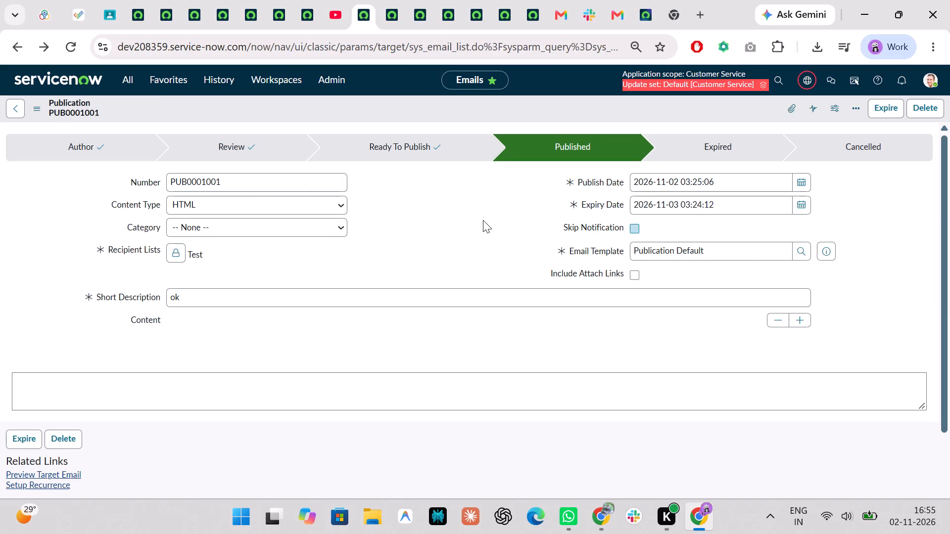
scroll(483, 220, up, 2)
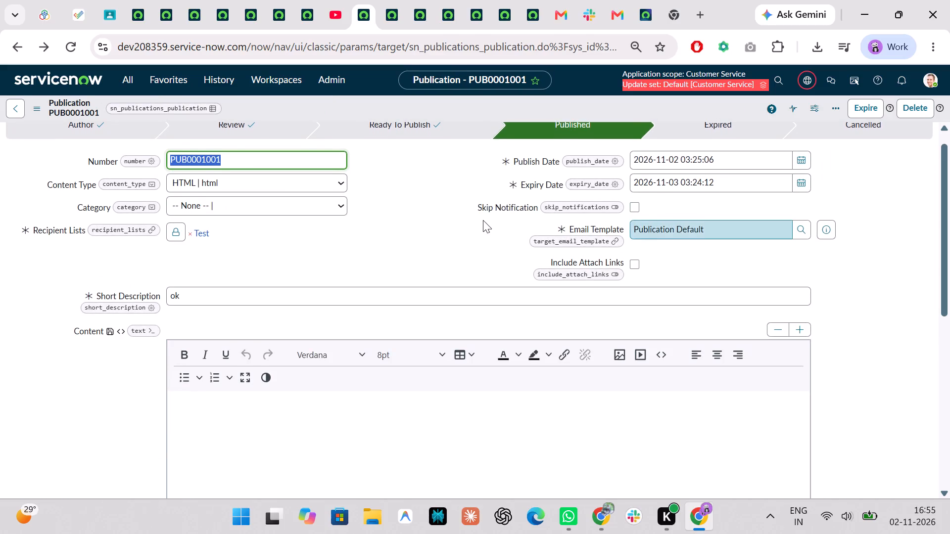
Copy the recipient's email address from publication PUB0001001 and search the Emails list for messages sent to it.
scroll(483, 220, up, 1)
scroll(453, 228, down, 2)
scroll(453, 228, up, 1)
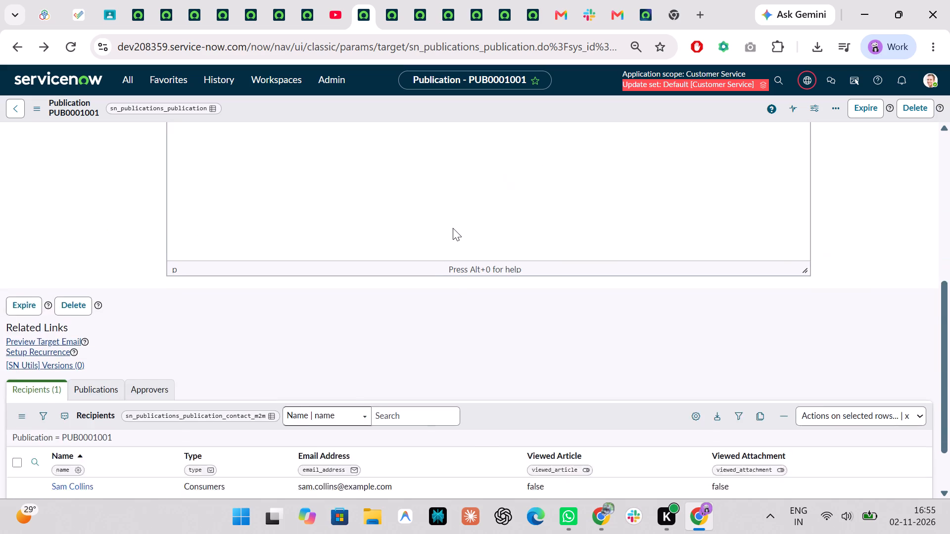
scroll(453, 228, up, 1)
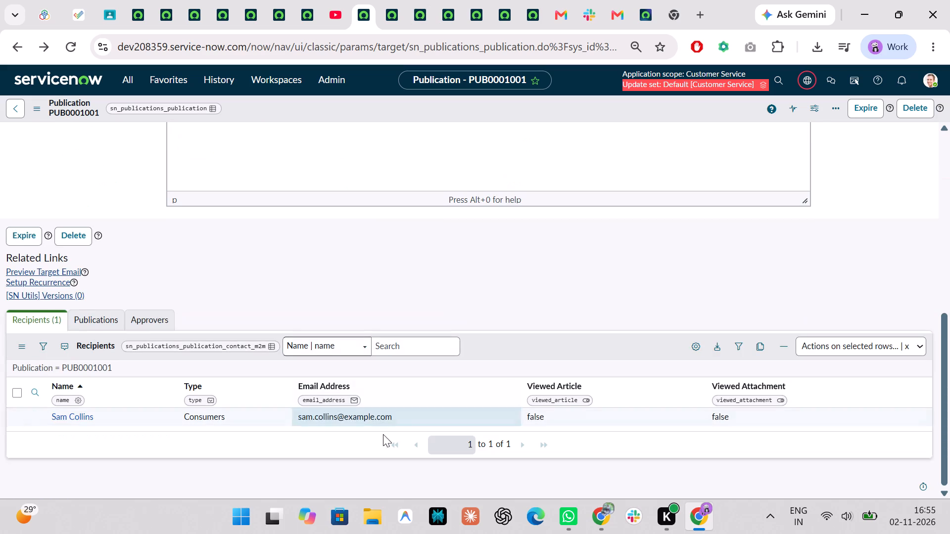
drag(416, 413, 293, 411)
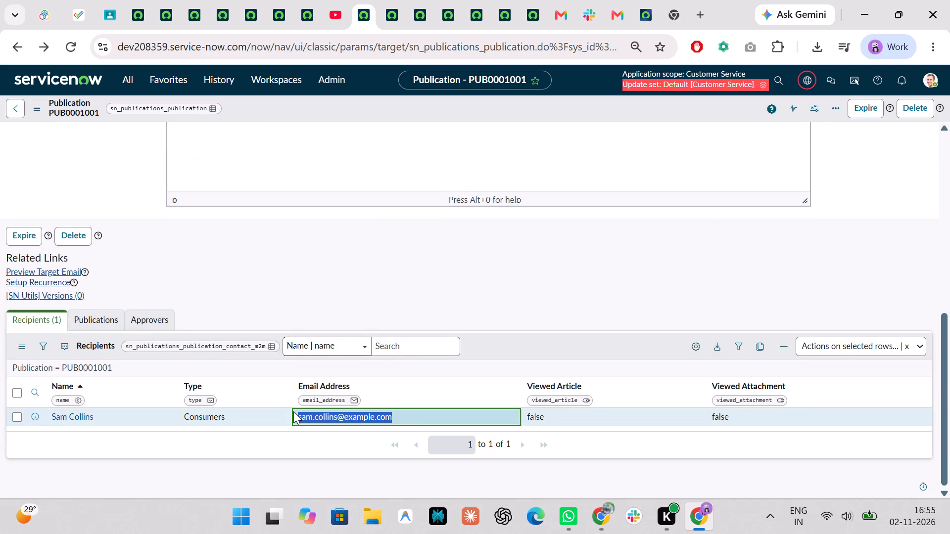
key(ctrl+c)
click(396, 3)
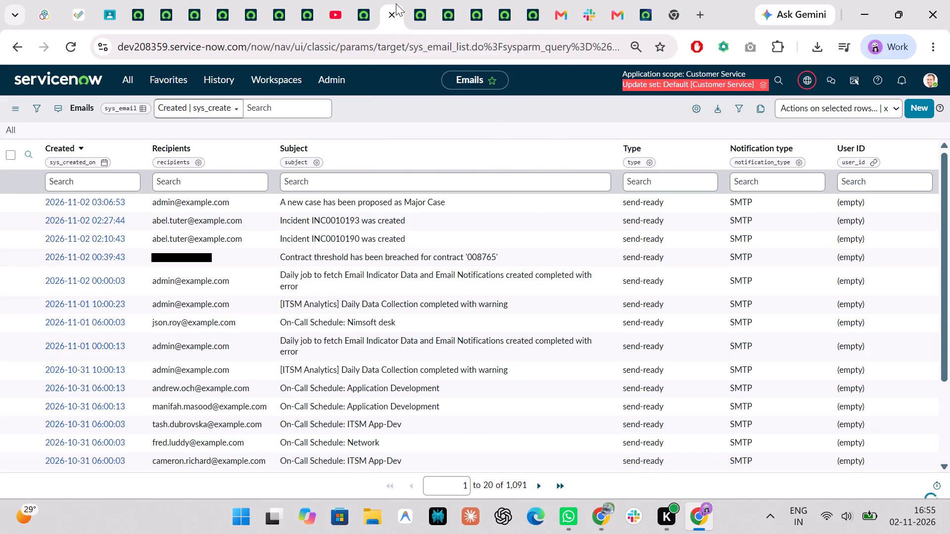
click(204, 176)
key(ctrl+v)
key(Return)
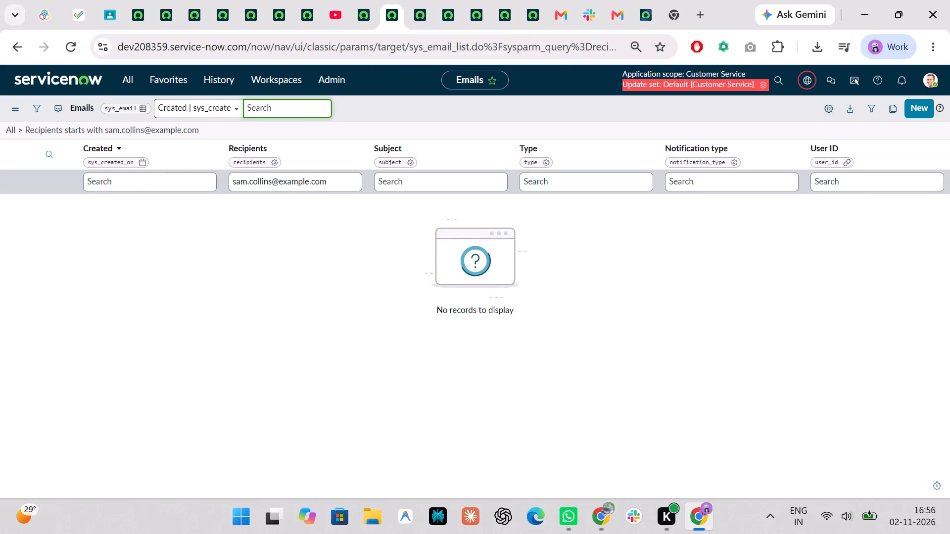
Look over the Test recipients list setup, and check publication PUB0001001's stage, dates and available Category options.
click(412, 0)
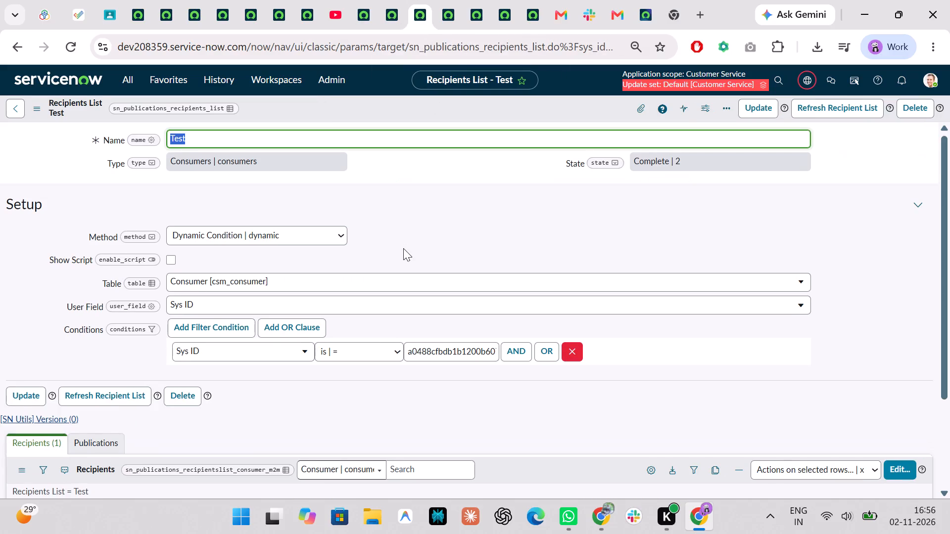
scroll(403, 248, up, 3)
click(370, 0)
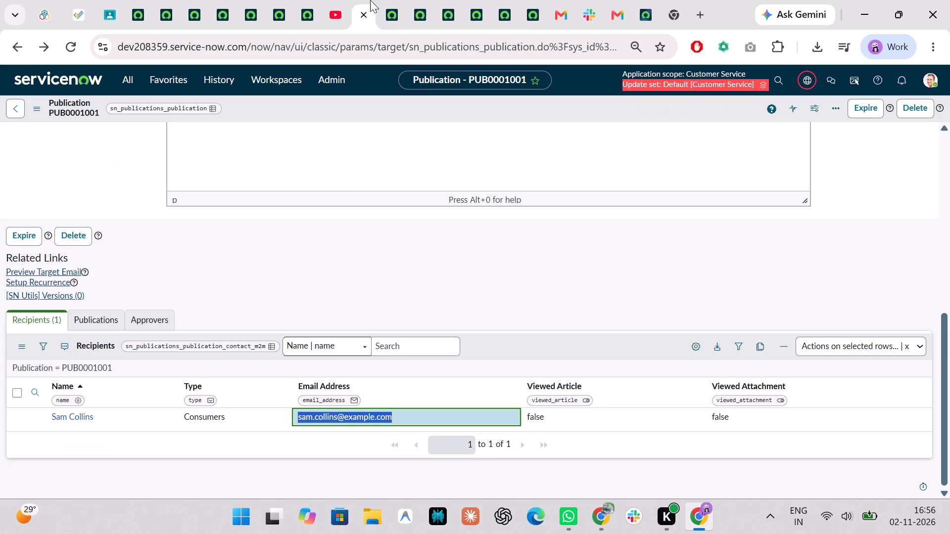
click(416, 281)
scroll(416, 281, up, 6)
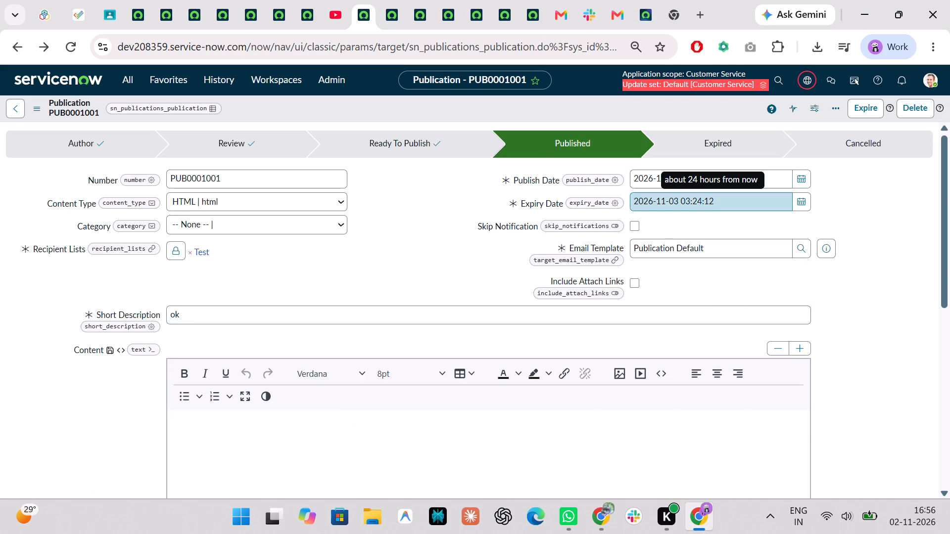
click(324, 226)
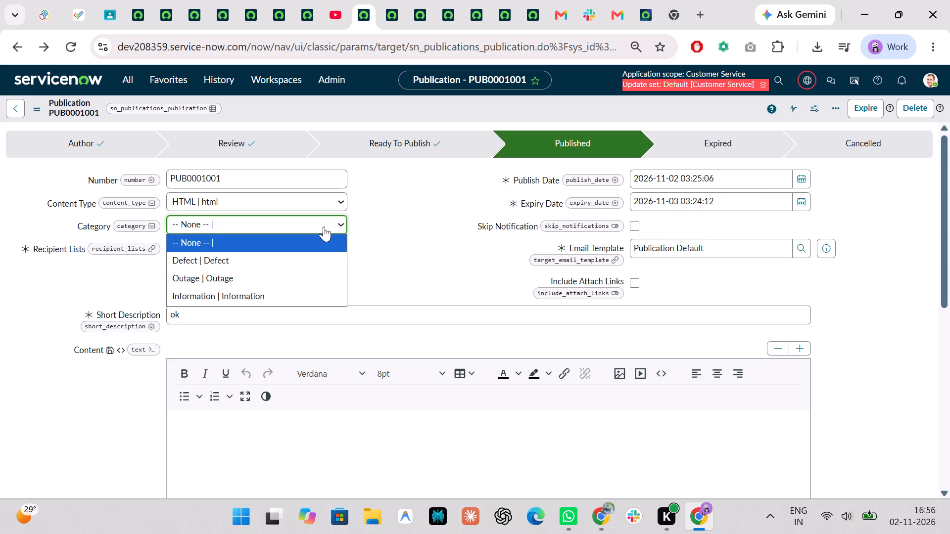
click(324, 226)
Skip ahead in the YouTube tutorial to the new publication form and compare it with publication PUB0001001, then resume watching.
click(340, 0)
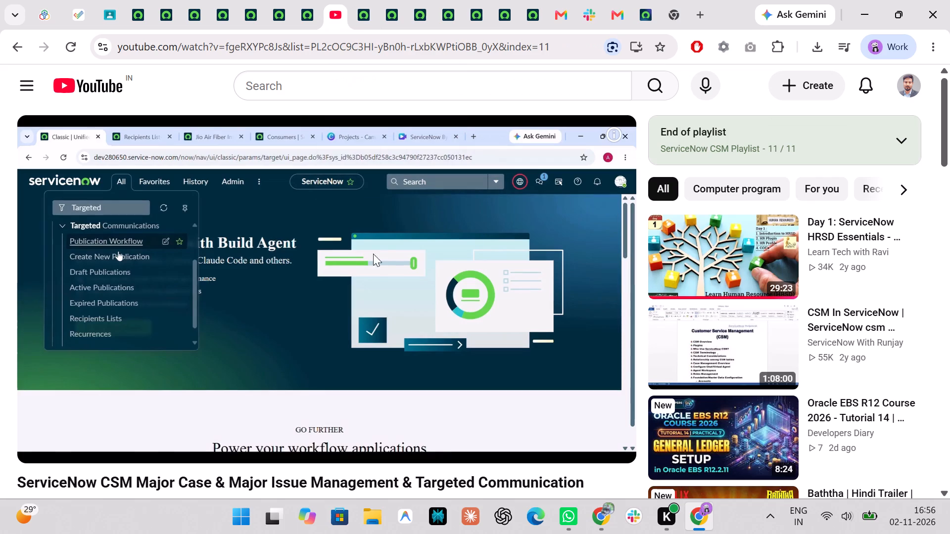
click(368, 265)
key(Right)
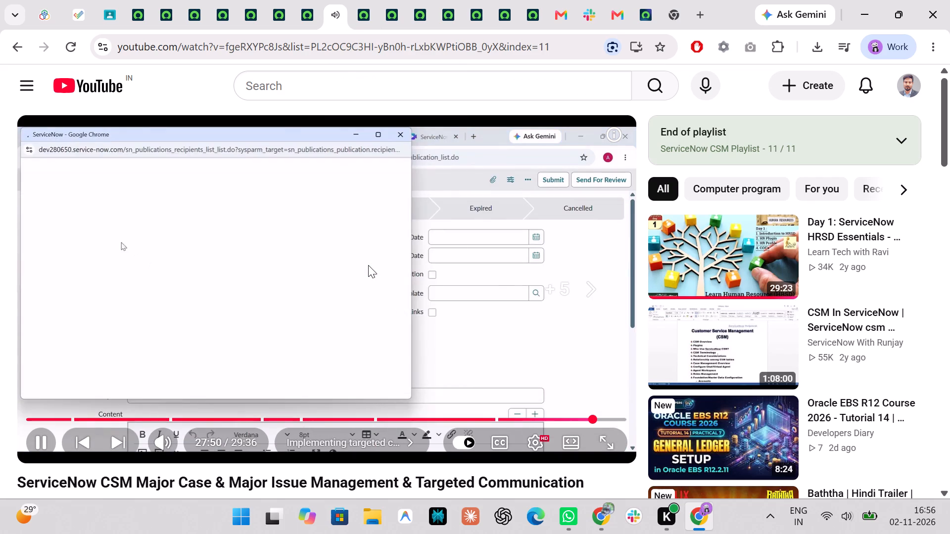
key(Right)
key(Right)
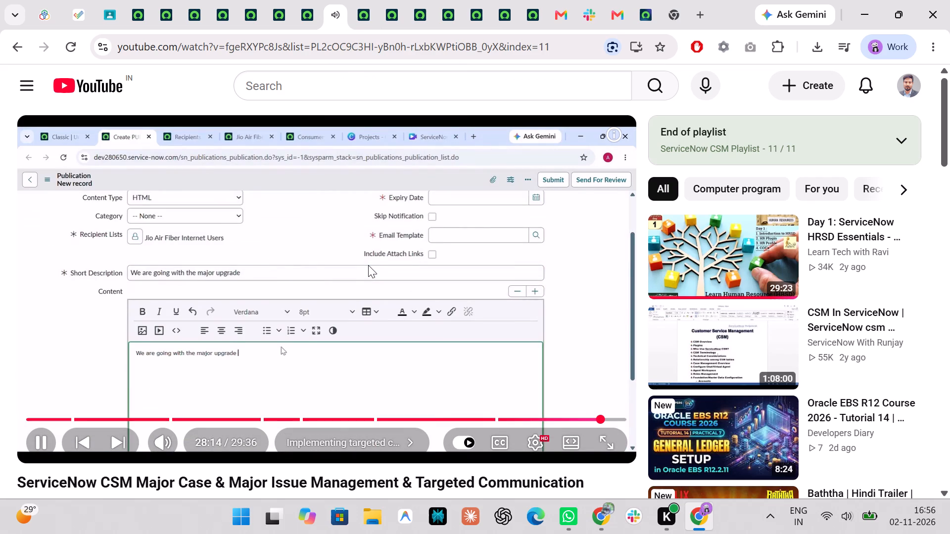
key(Right)
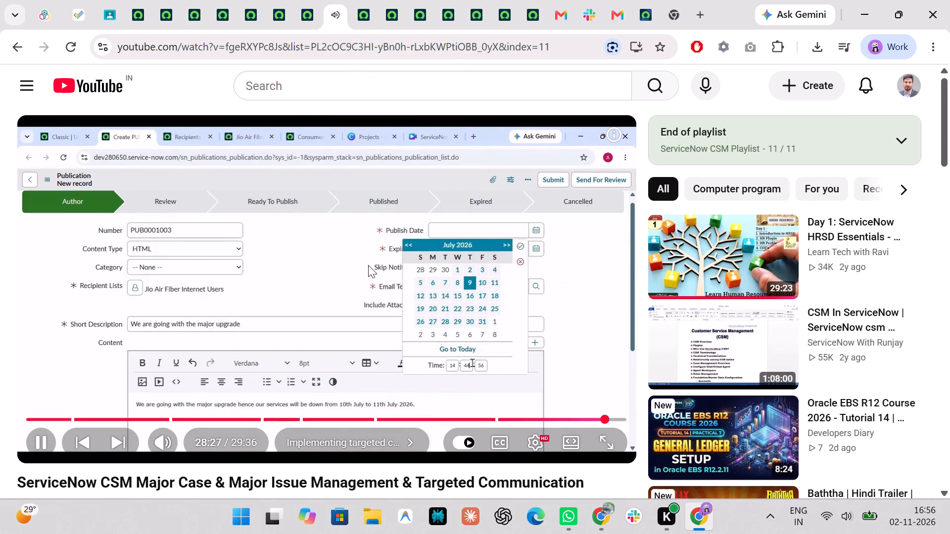
key(space)
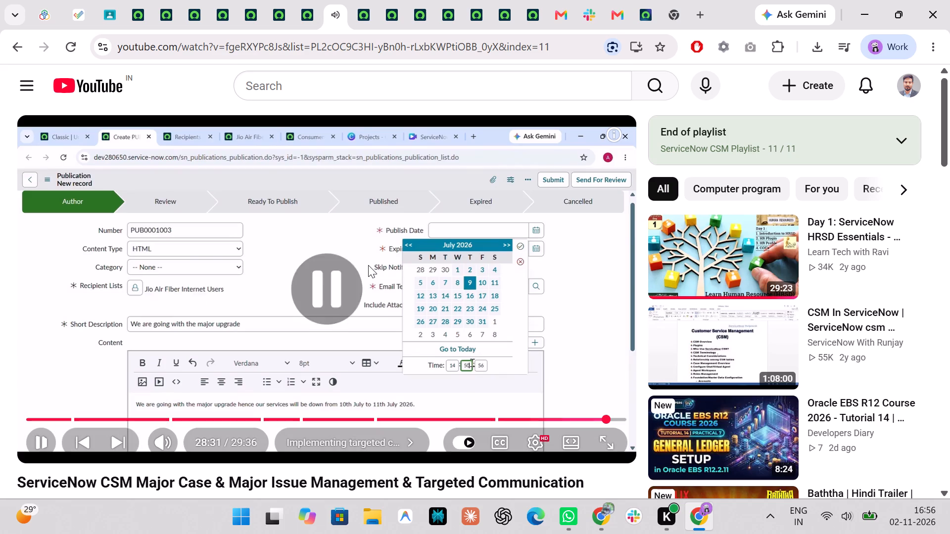
click(375, 0)
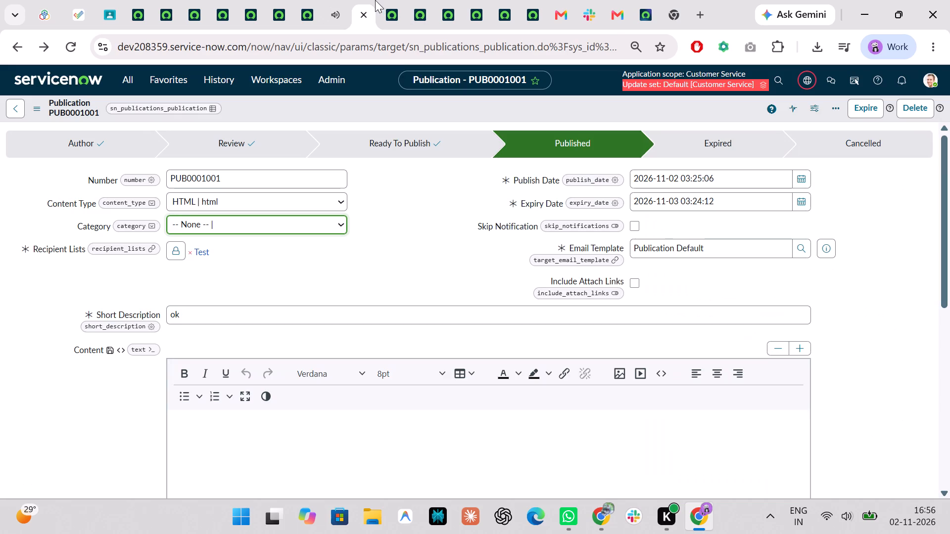
click(336, 0)
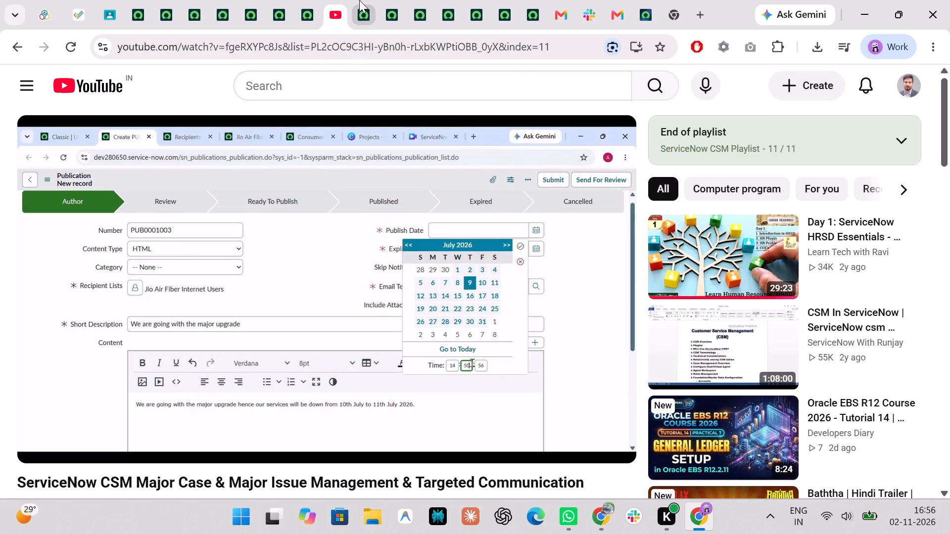
click(364, 0)
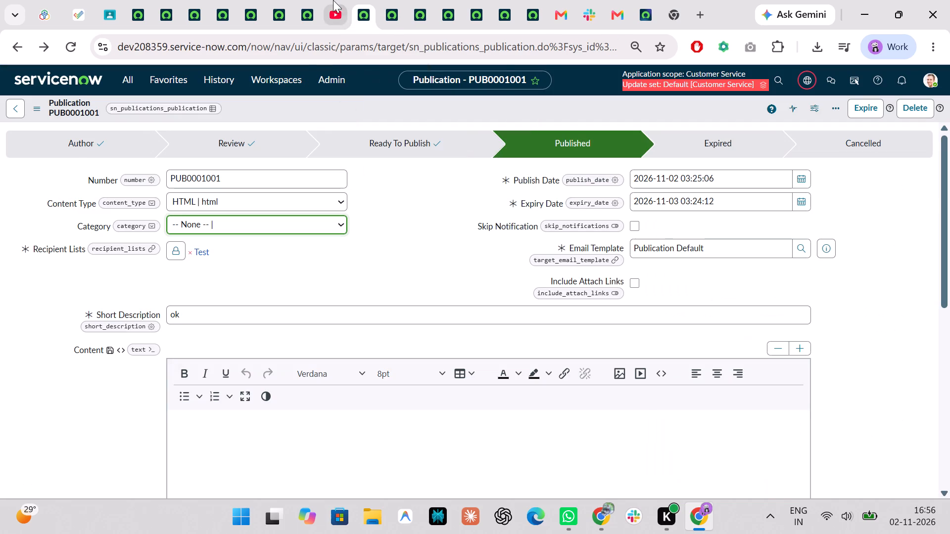
click(331, 0)
click(380, 214)
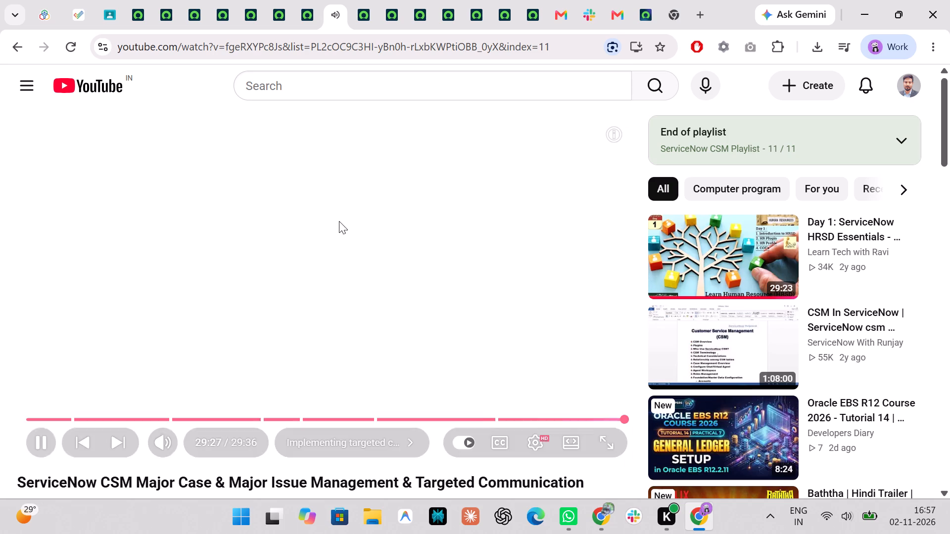
Step back slightly from the end of the tutorial video to review the example publication's recipient list.
click(370, 247)
click(370, 247)
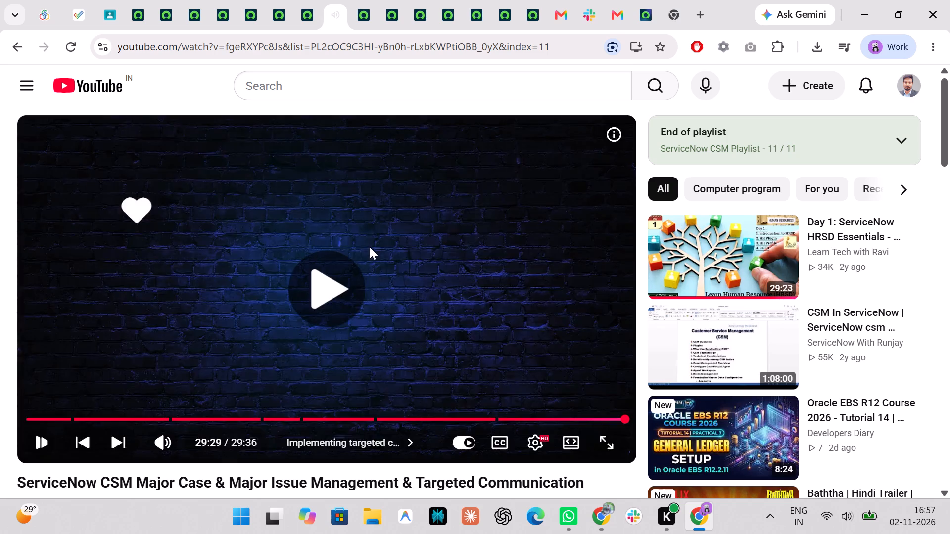
key(Left)
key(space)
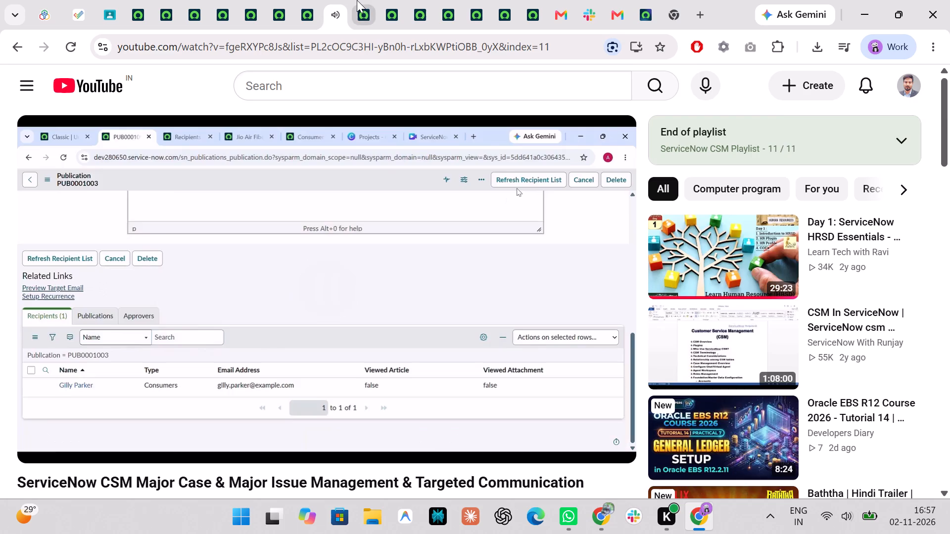
Return to the Emails list, clear the recipient filter to list all emails, and look over the most recent ones.
click(357, 0)
click(378, 0)
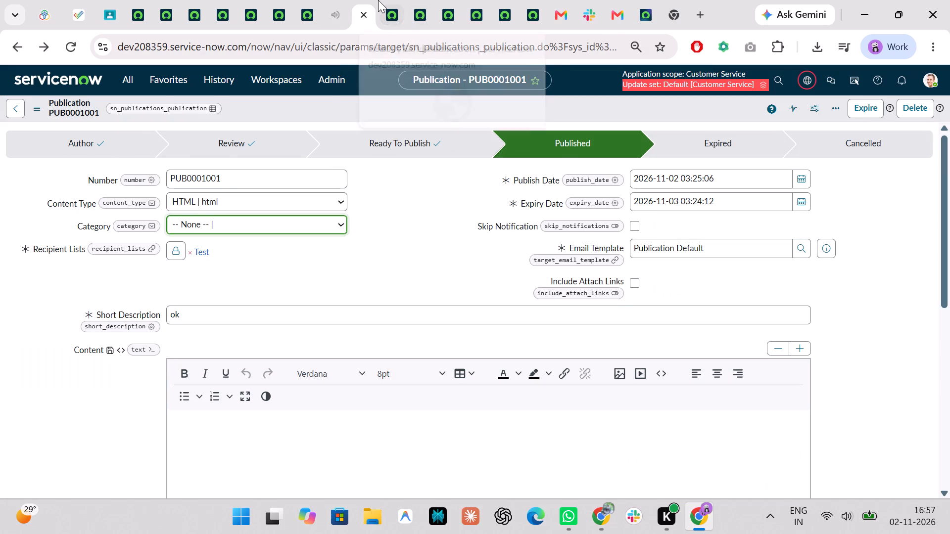
click(8, 118)
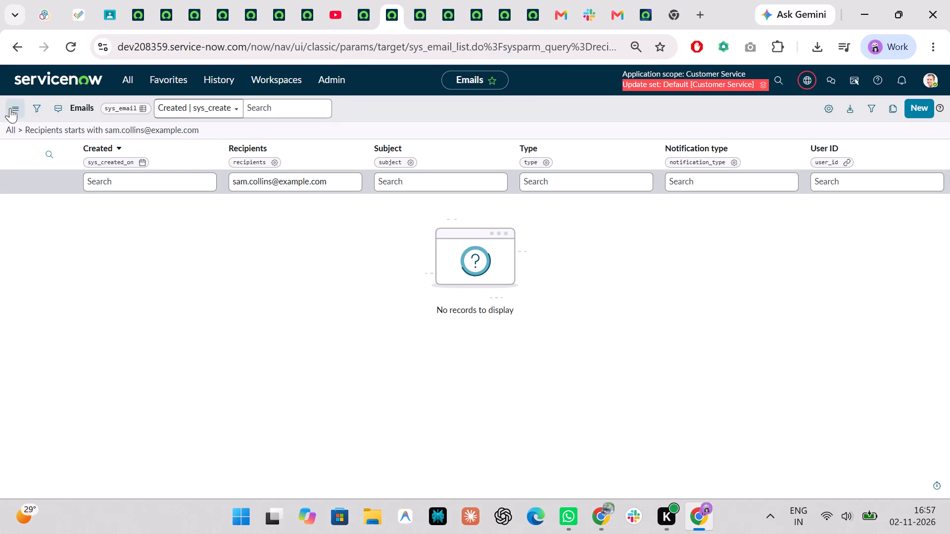
click(10, 108)
click(47, 170)
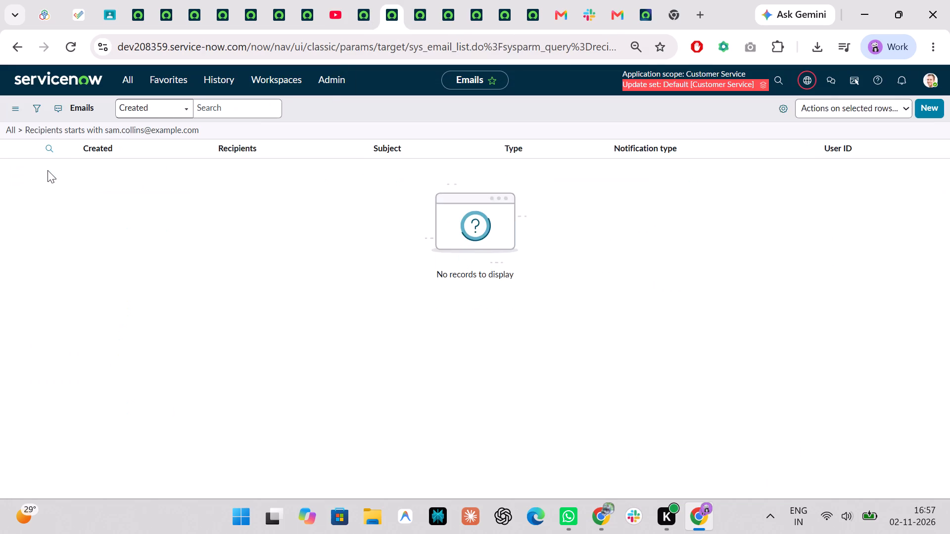
click(11, 132)
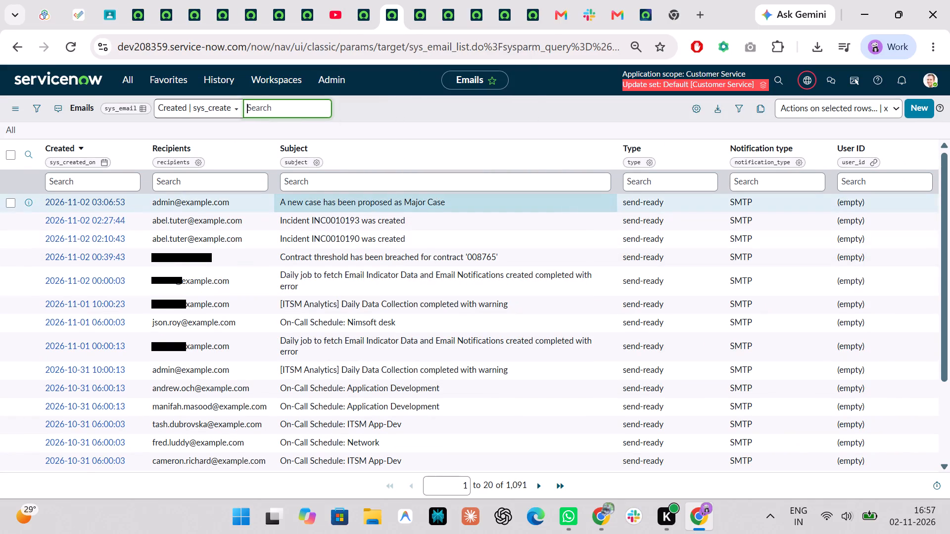
scroll(442, 199, down, 1)
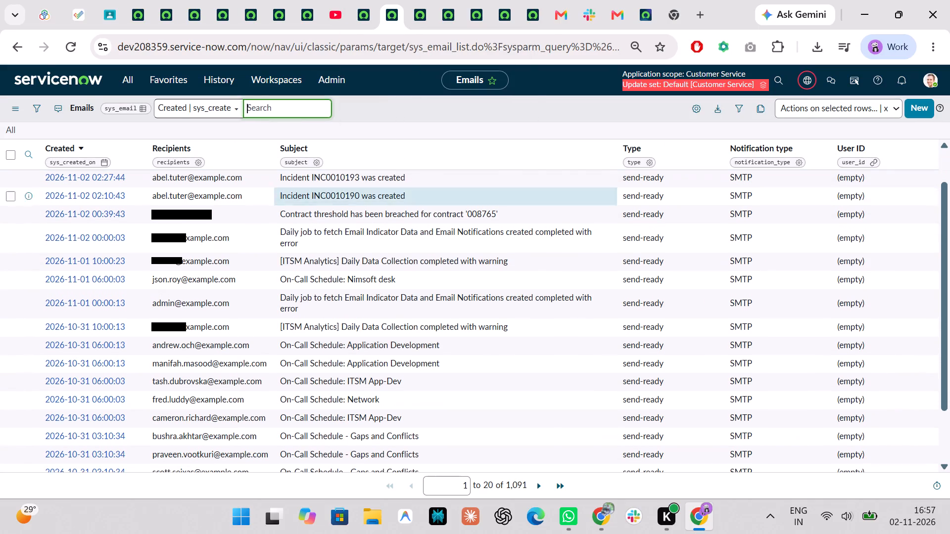
Start a filter condition on the Emails list using the Created field.
click(37, 108)
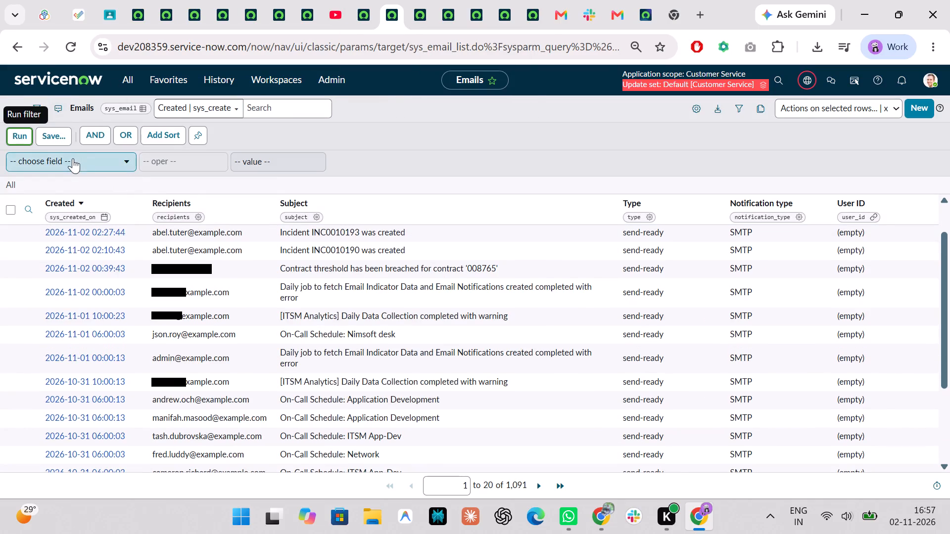
click(73, 158)
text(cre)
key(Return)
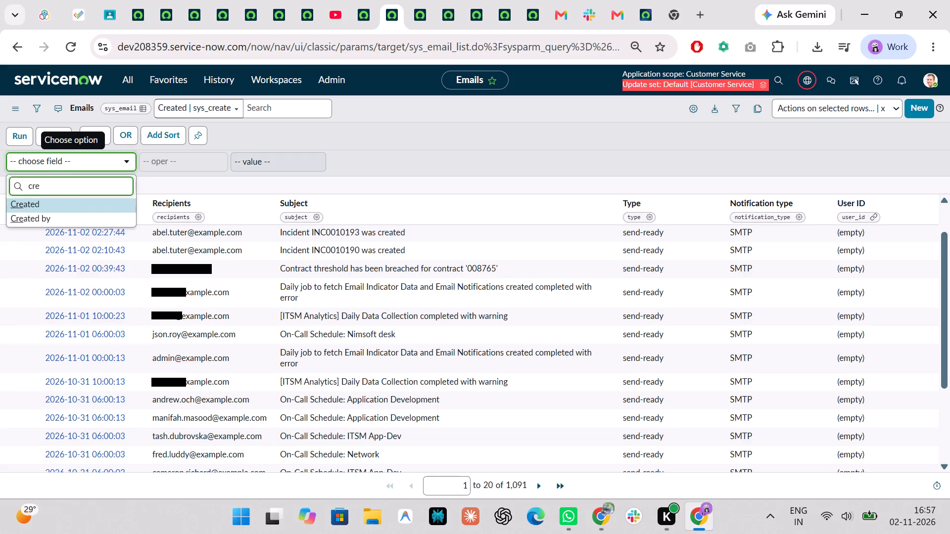
Filter the Emails list to Created on Today and examine the subjects and recipients for the publication email.
click(16, 134)
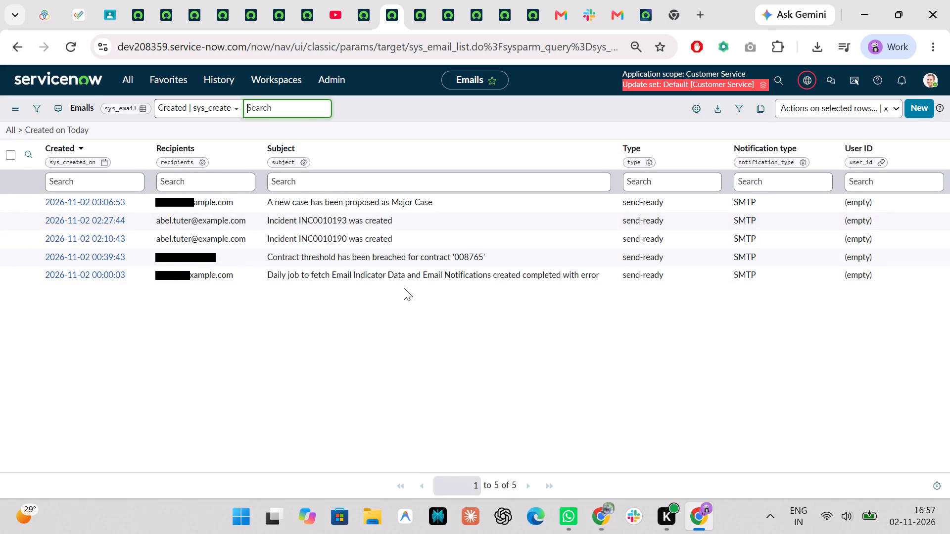
drag(338, 265, 522, 248)
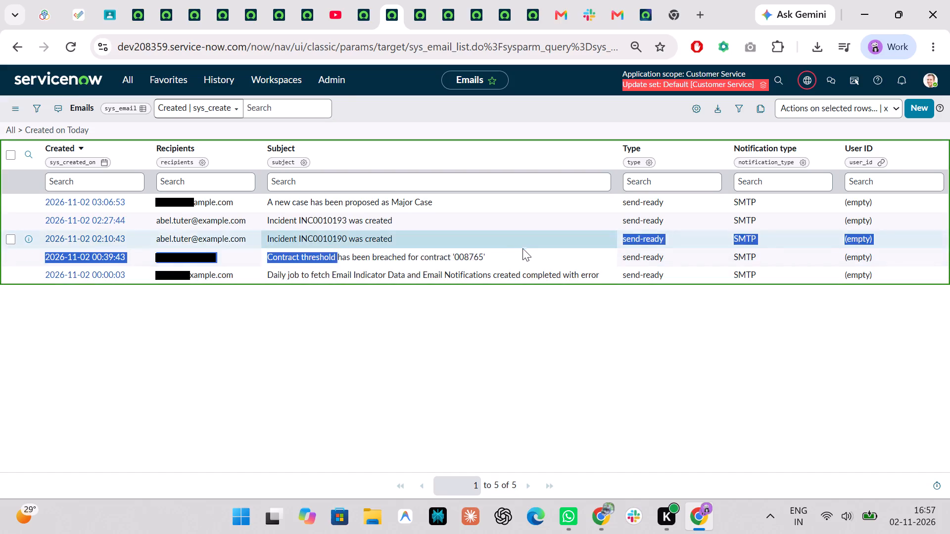
drag(522, 248, 331, 193)
click(433, 356)
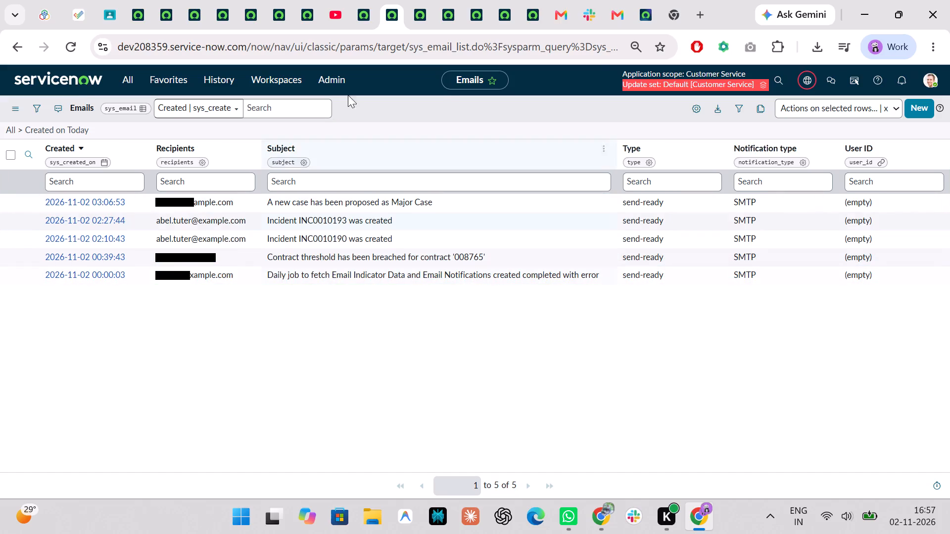
Open the consumer's recipient record from publication PUB0001001 in a separate tab and copy its publication number.
click(364, 2)
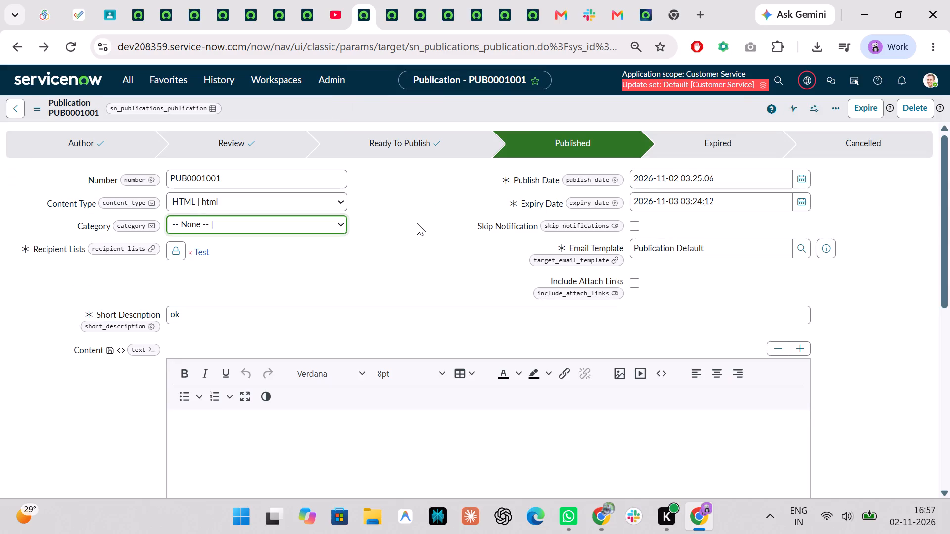
scroll(417, 223, down, 6)
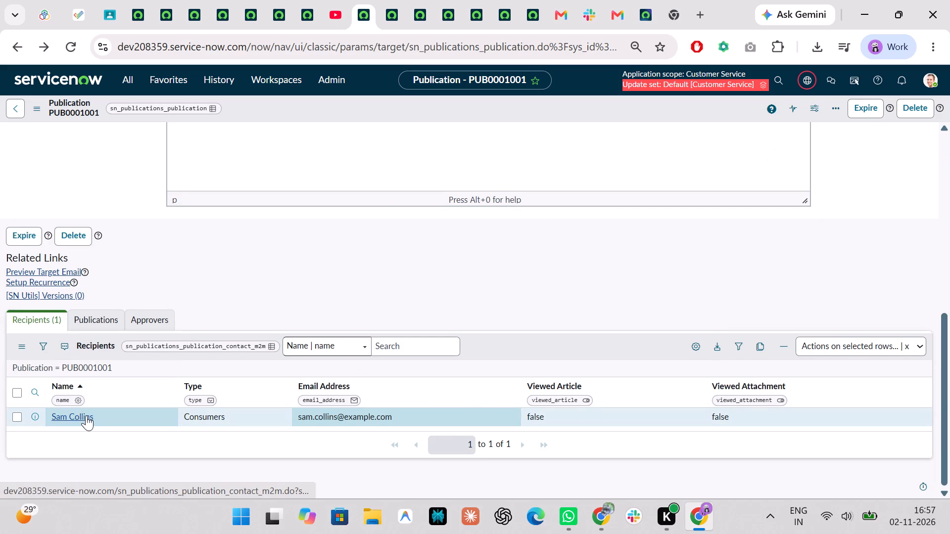
ctrl+click(86, 415)
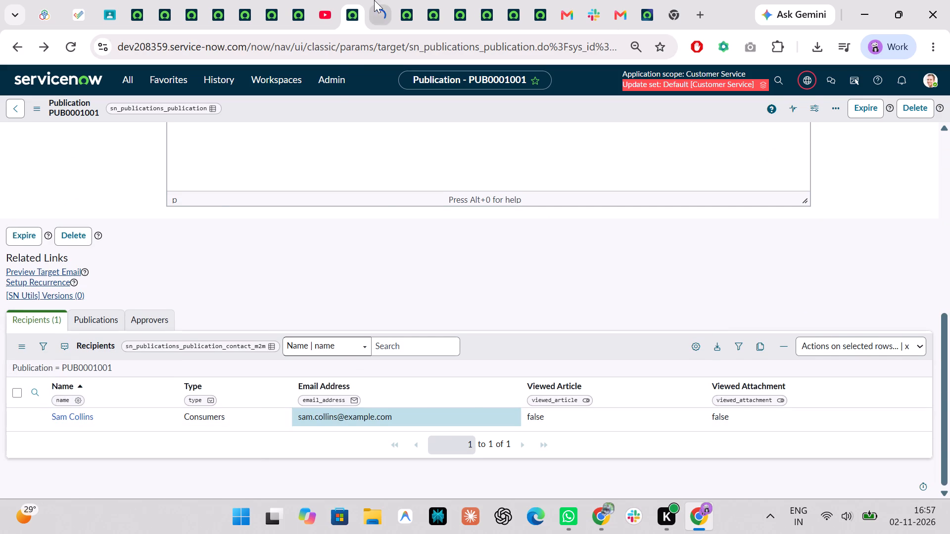
click(374, 0)
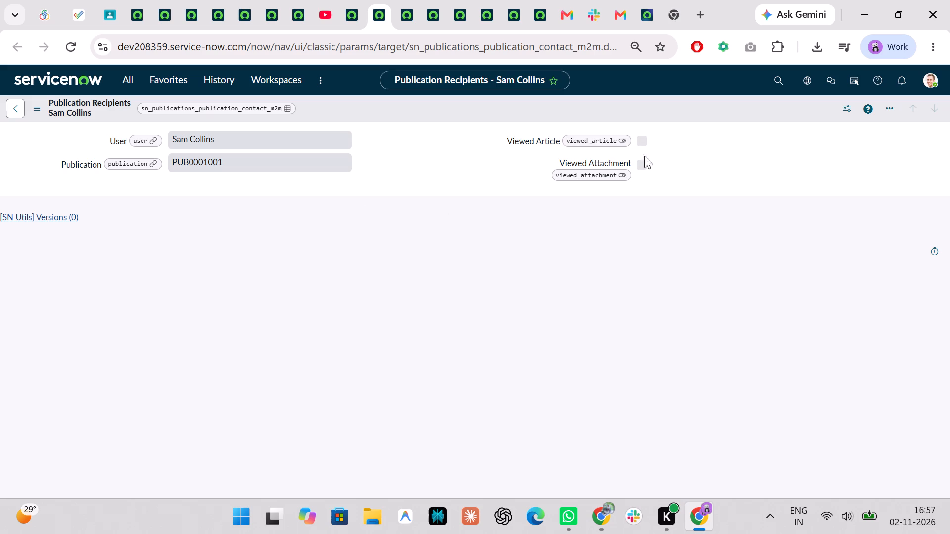
drag(254, 160, 118, 147)
key(ctrl+c)
Search the application navigation for "publica" and open the Publications portal page to look for the publication.
click(134, 76)
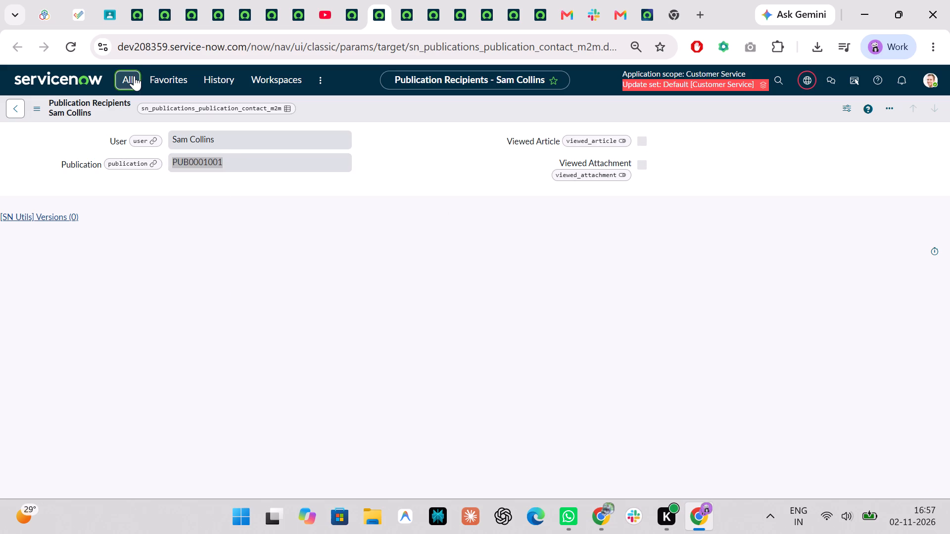
text(publica)
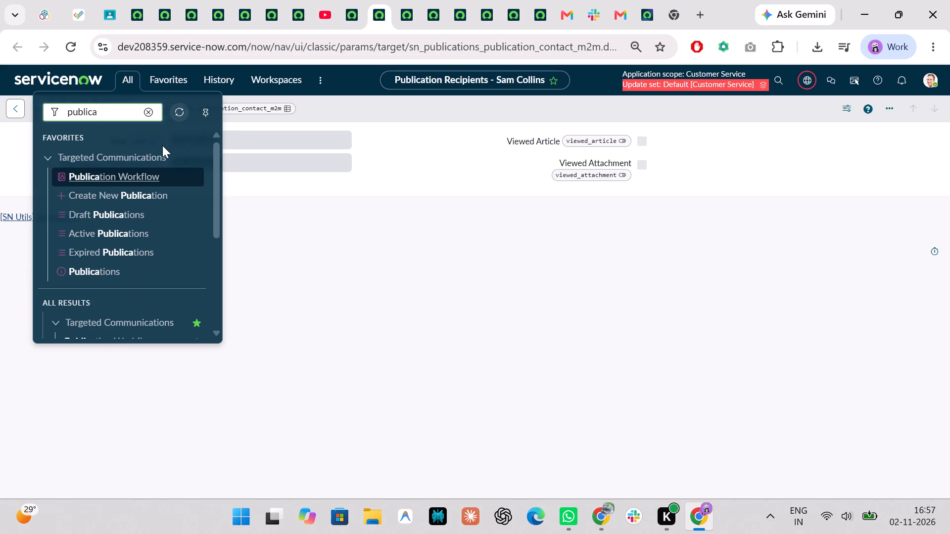
click(101, 269)
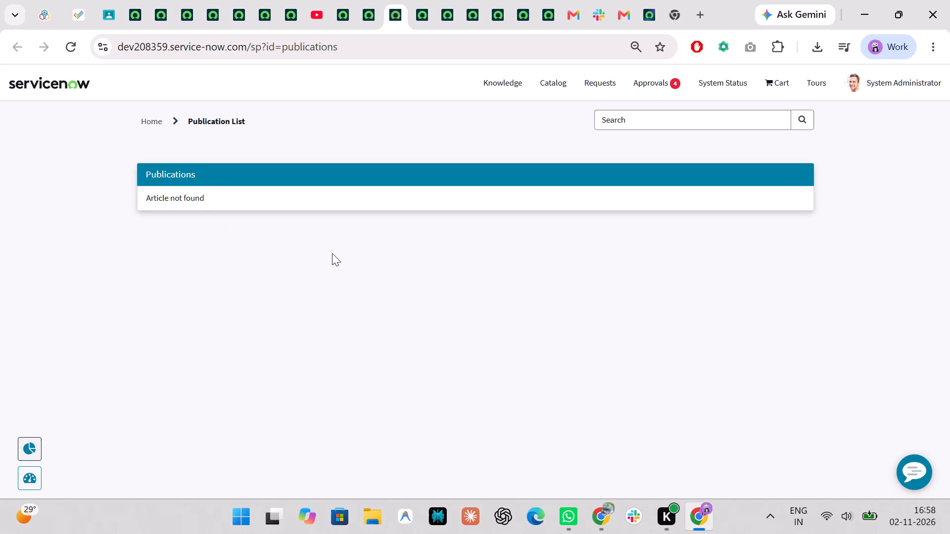
Recheck publication PUB0001001, its recipient record and today's emails, and examine the recipients on the Test recipients list.
click(372, 0)
click(345, 0)
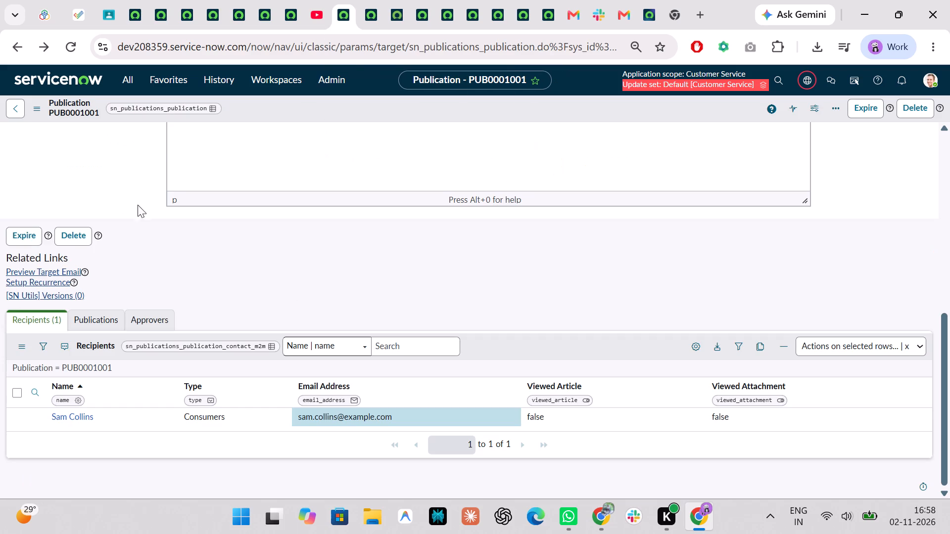
scroll(135, 219, up, 6)
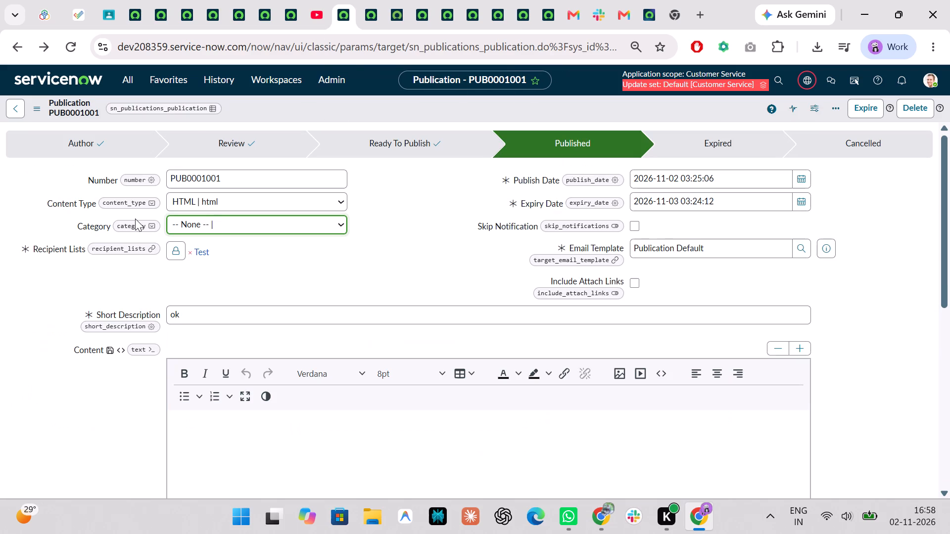
click(375, 0)
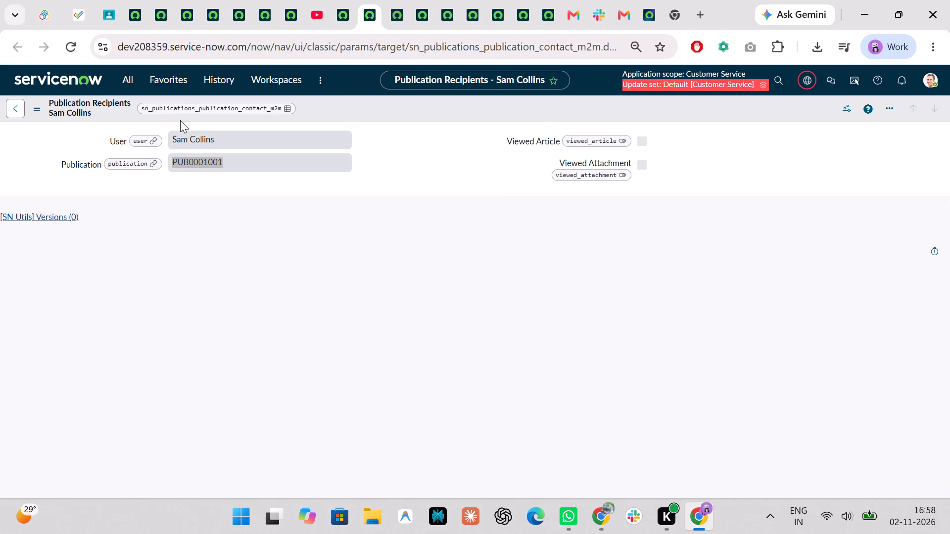
click(422, 0)
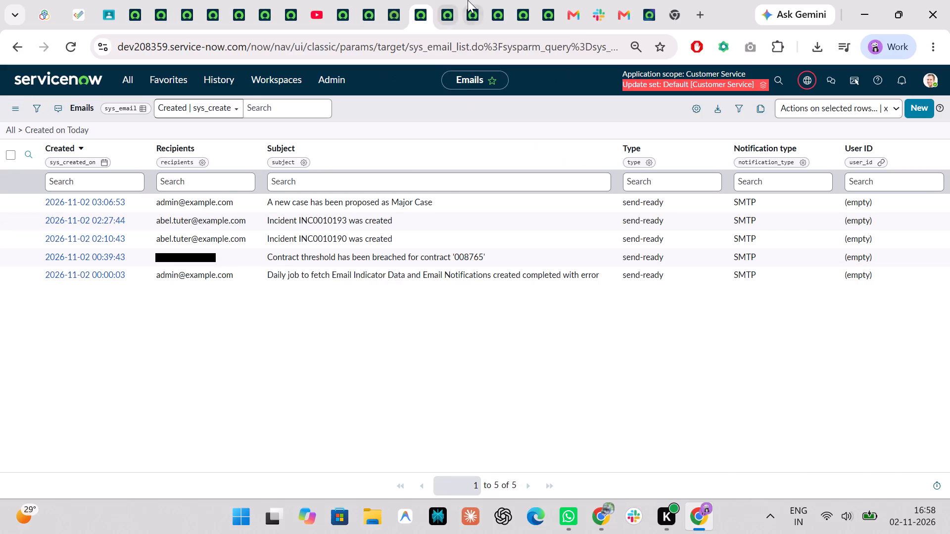
click(468, 0)
click(467, 0)
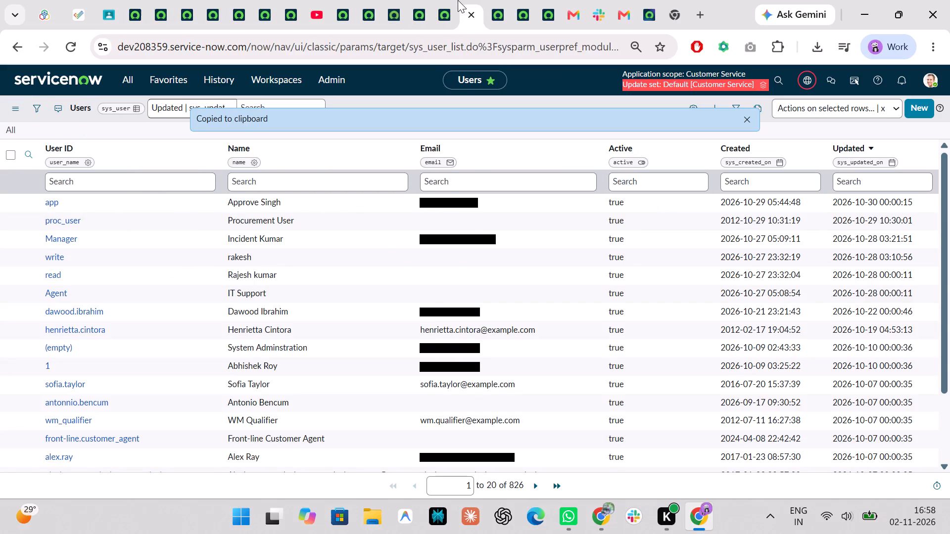
click(458, 0)
click(444, 1)
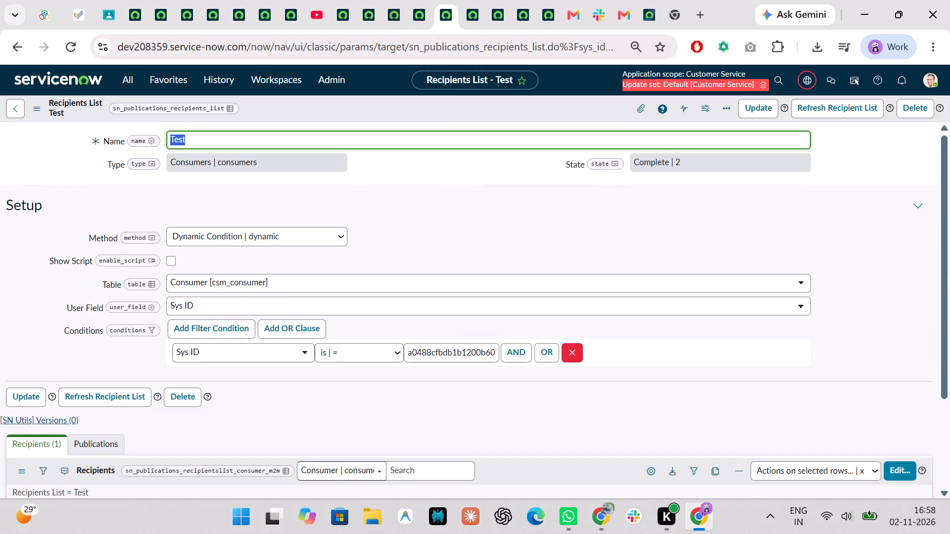
scroll(352, 148, down, 1)
scroll(393, 316, down, 1)
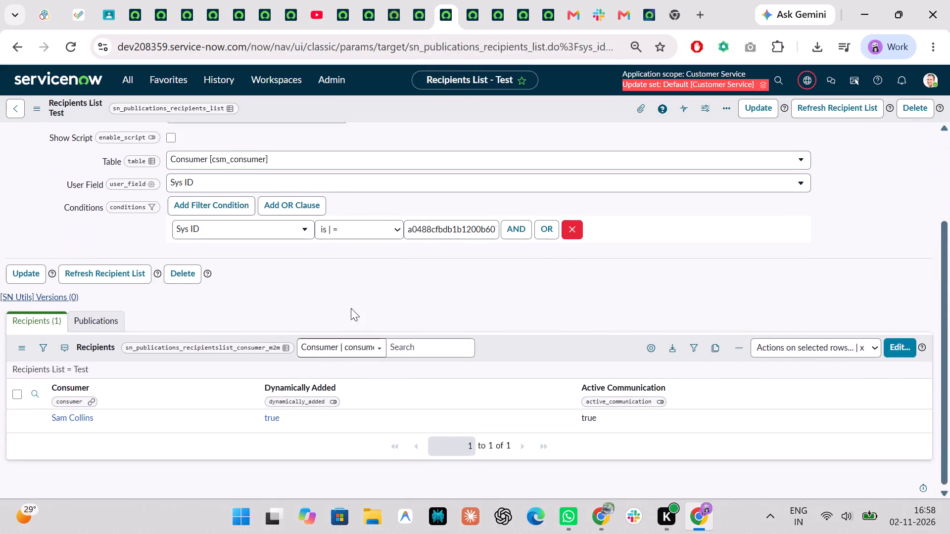
Recheck the Test recipients list and publication PUB0001001's recipients, and examine the emails related to case CS0001005.
scroll(115, 445, up, 5)
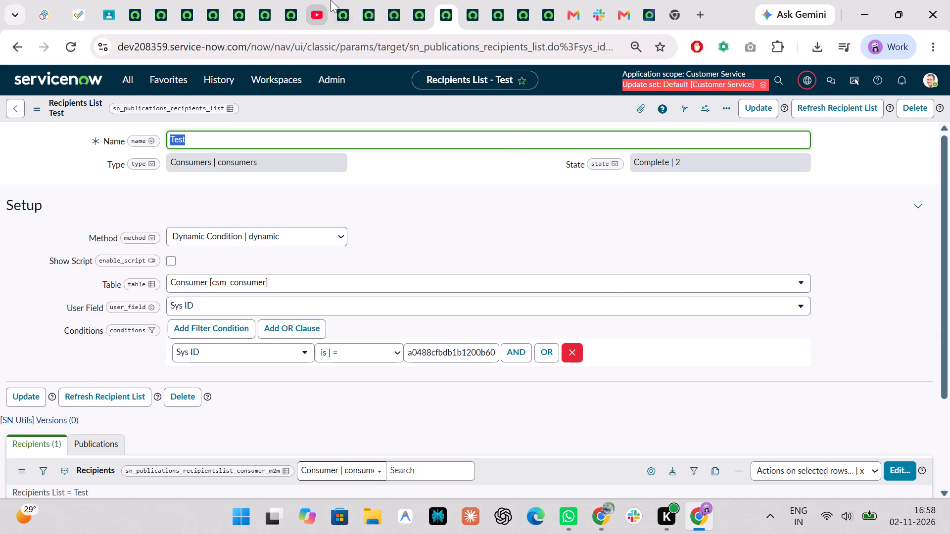
click(331, 0)
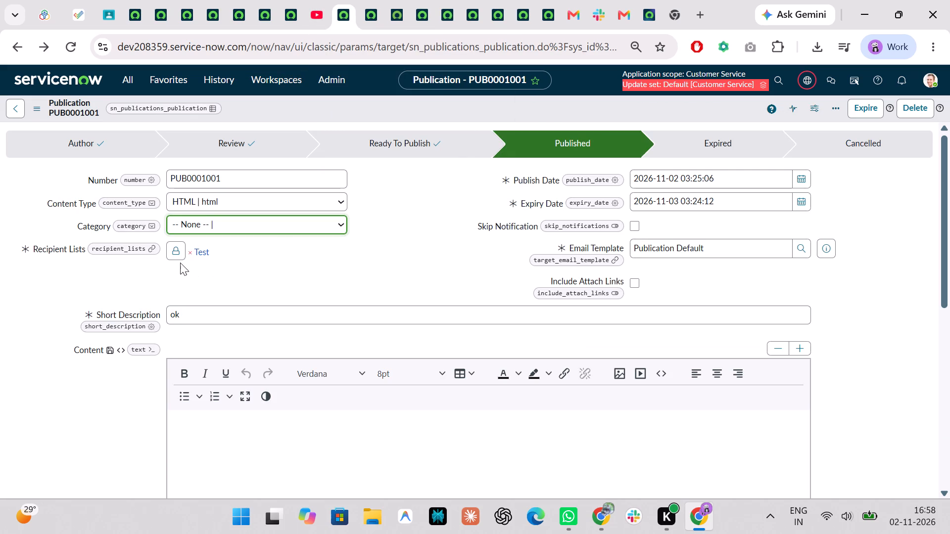
scroll(596, 311, down, 8)
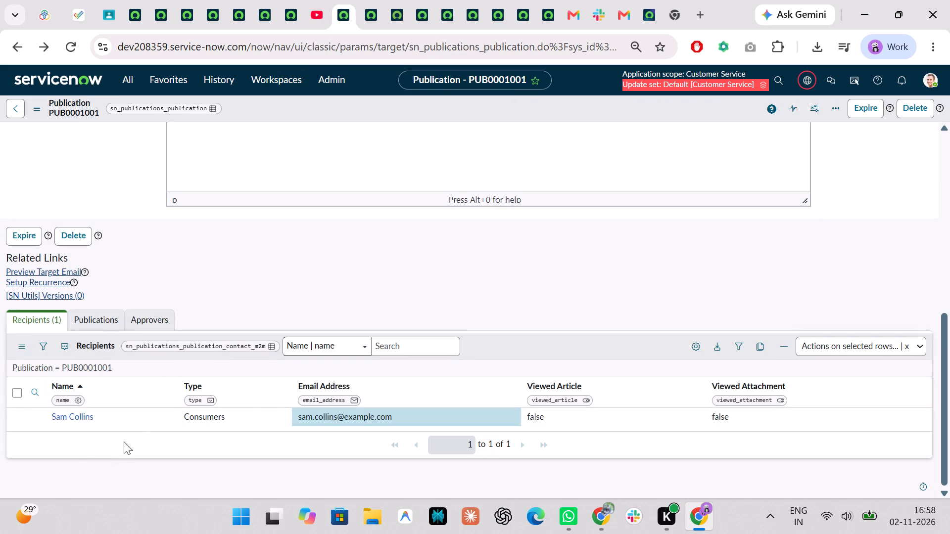
scroll(291, 288, up, 5)
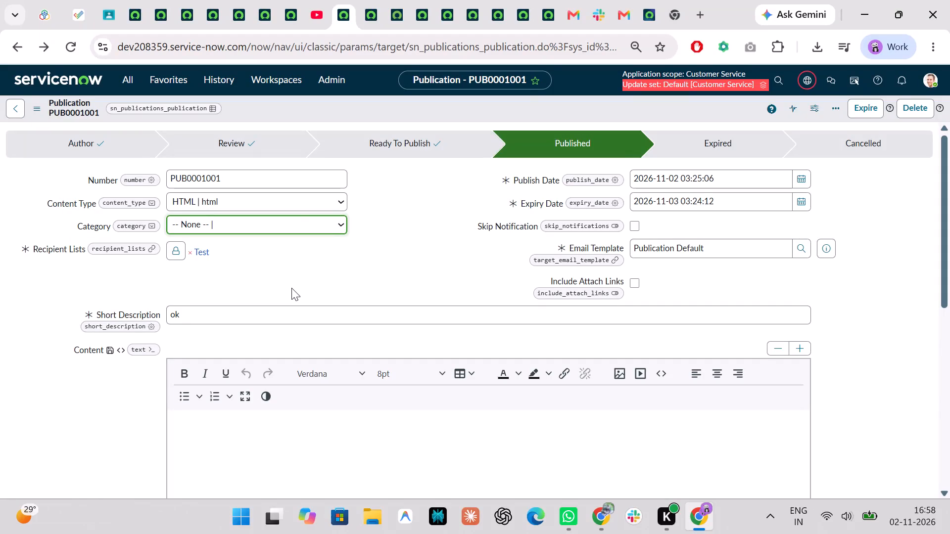
click(418, 0)
click(452, 0)
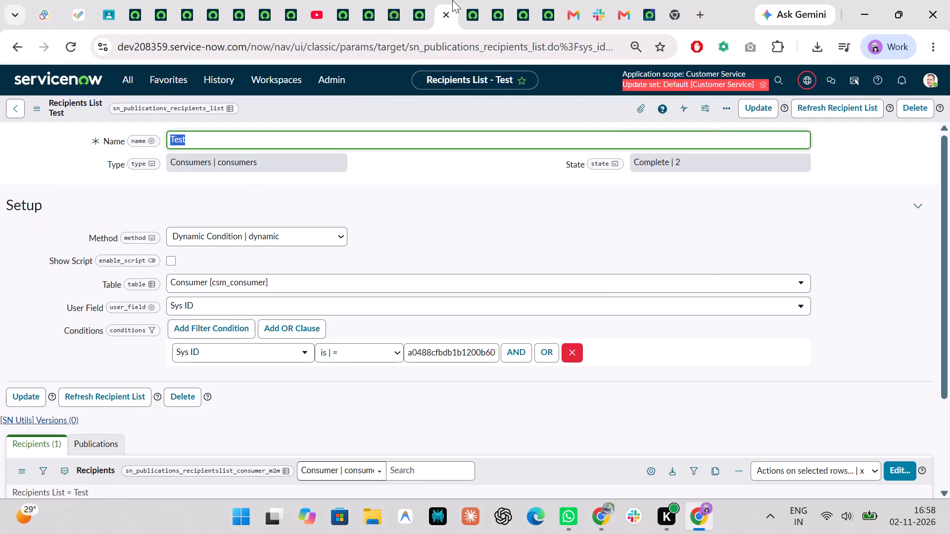
click(470, 0)
click(489, 0)
click(522, 0)
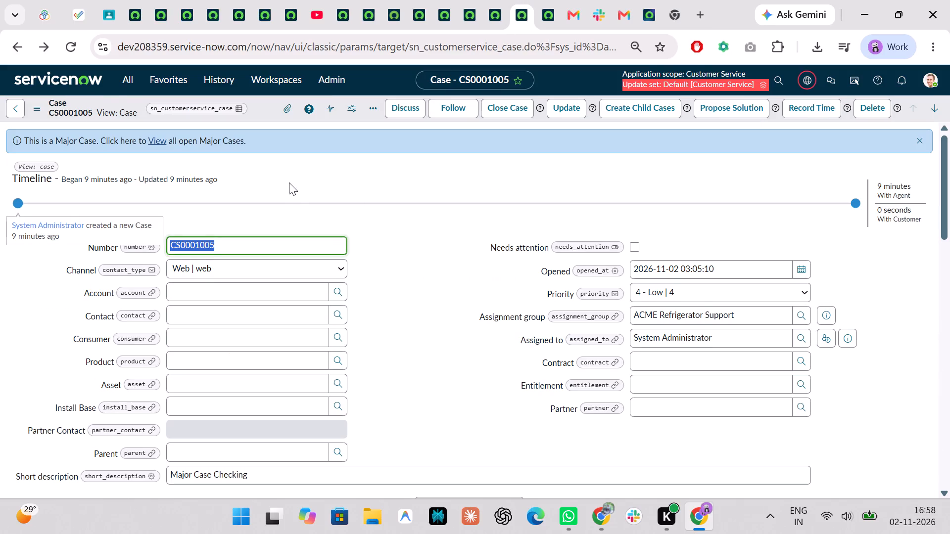
scroll(289, 182, down, 10)
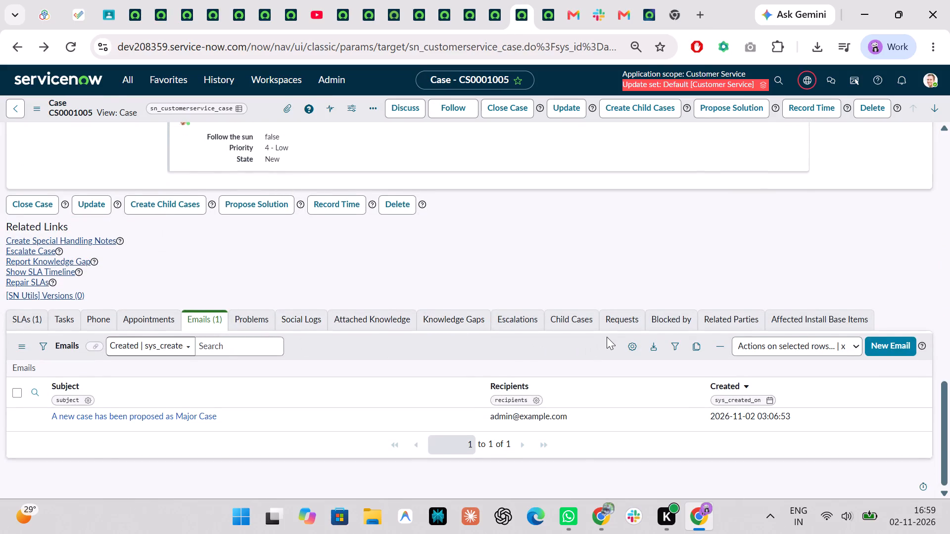
scroll(607, 337, up, 9)
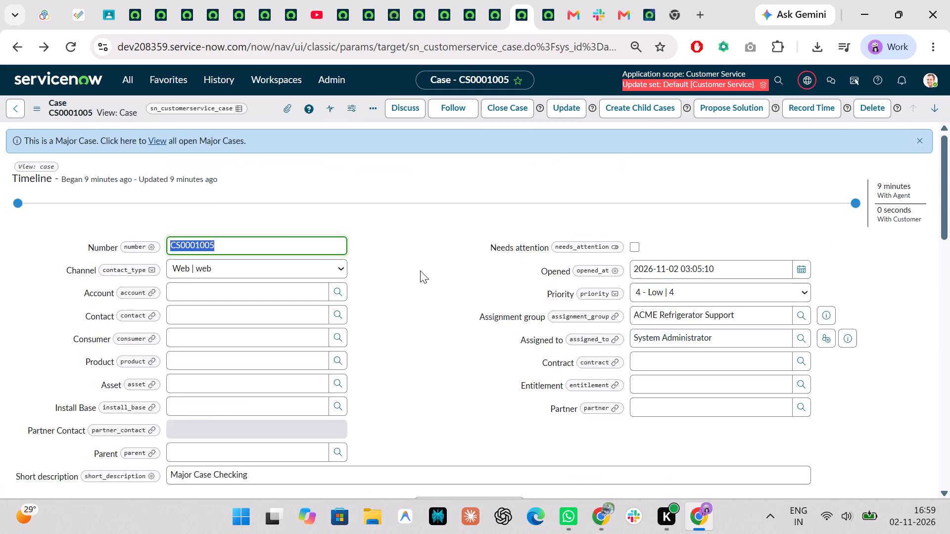
View all open major cases from case CS0001005 and open the CS0001005 record from that list to examine it.
ctrl+click(162, 140)
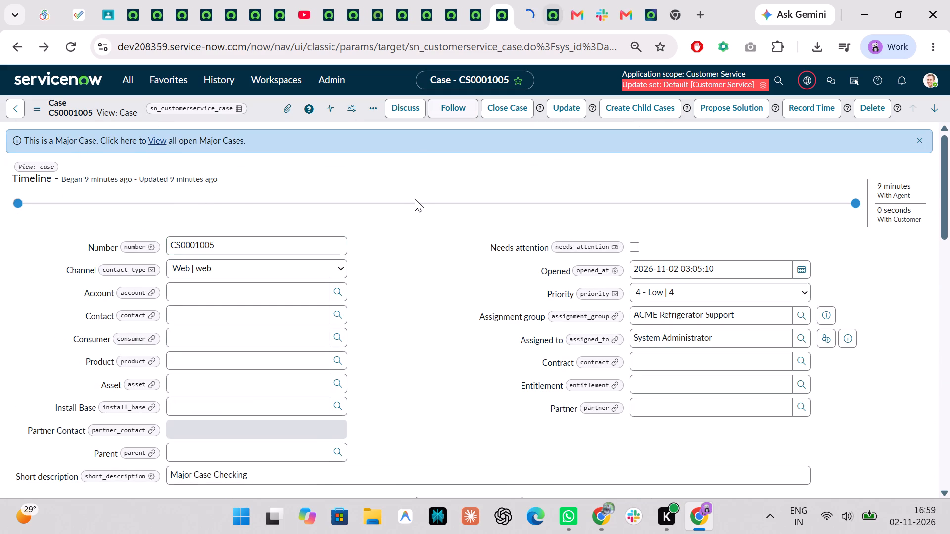
click(533, 0)
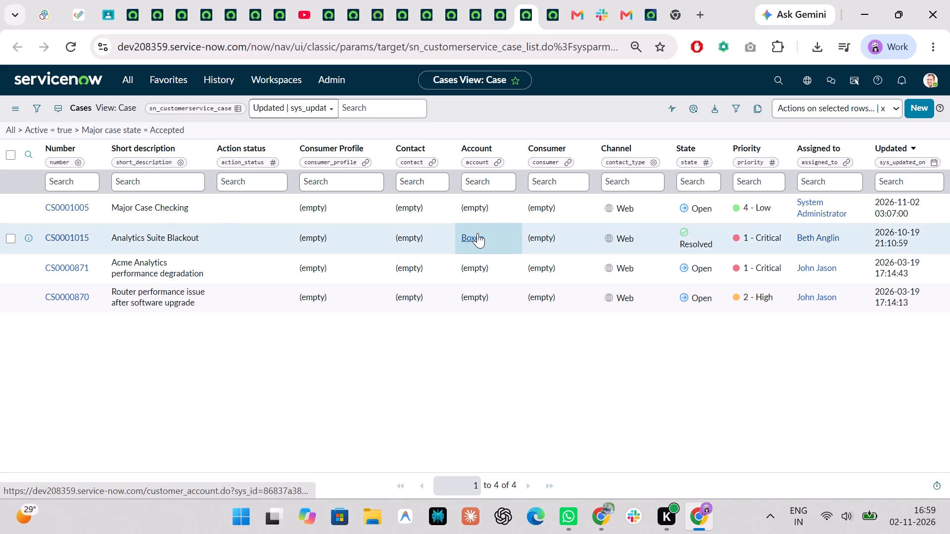
click(67, 208)
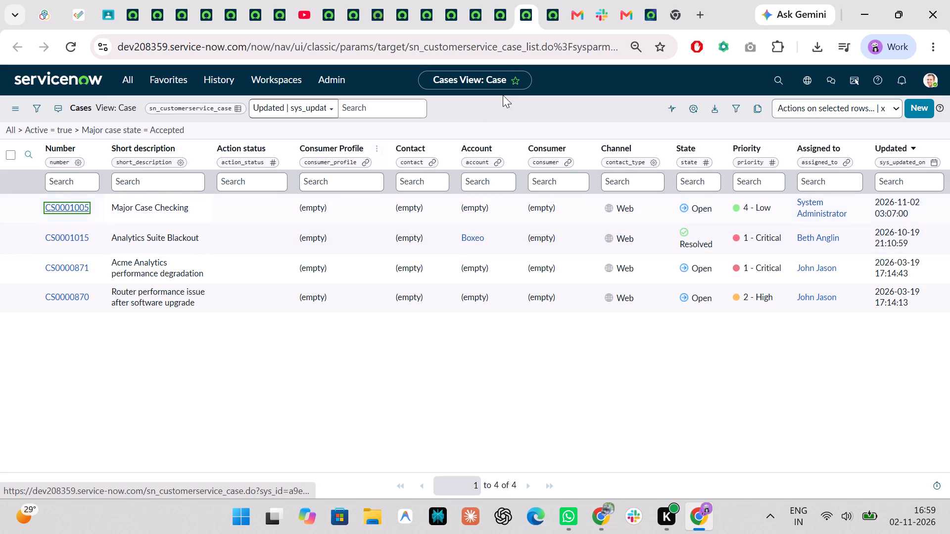
click(499, 0)
click(522, 0)
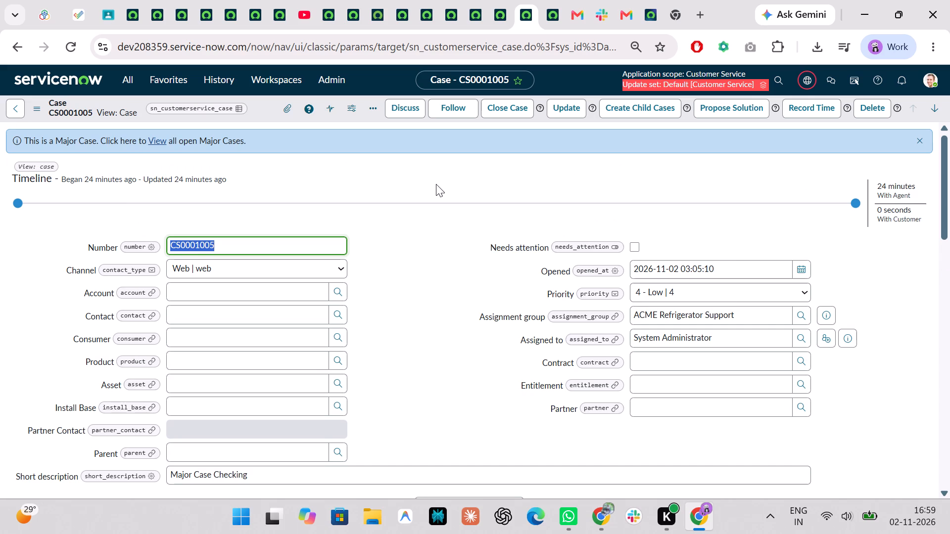
scroll(436, 184, down, 1)
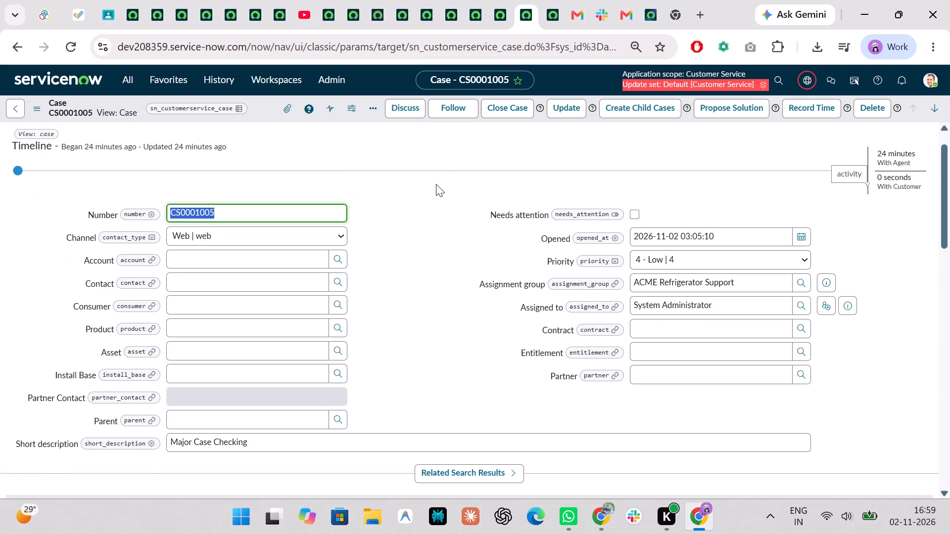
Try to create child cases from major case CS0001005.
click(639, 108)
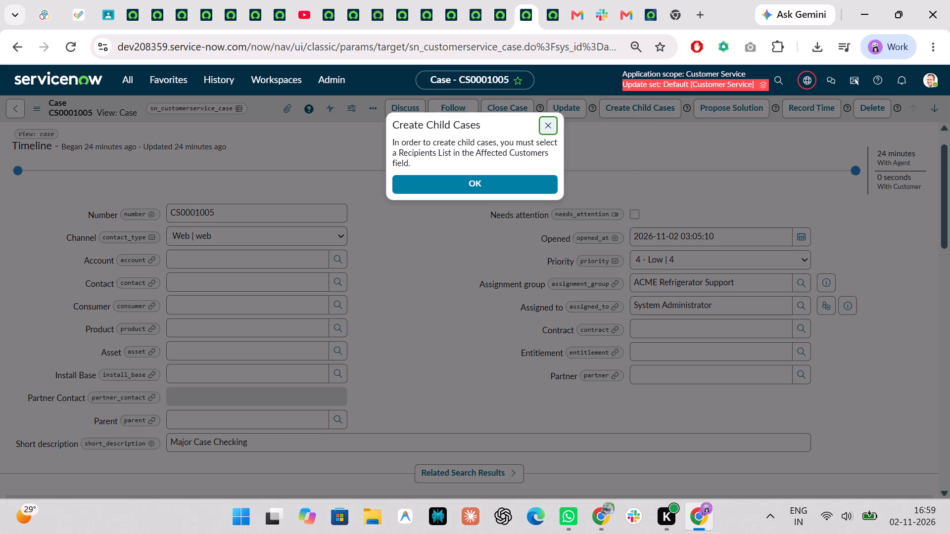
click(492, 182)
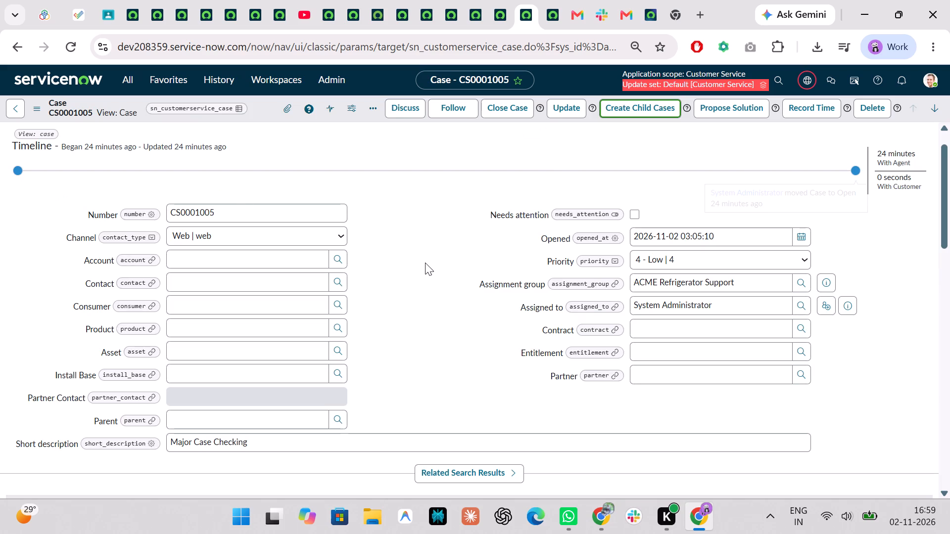
Examine the activities, related emails and Major Case Information of case CS0001005, including its Affected Customers field.
scroll(425, 263, down, 2)
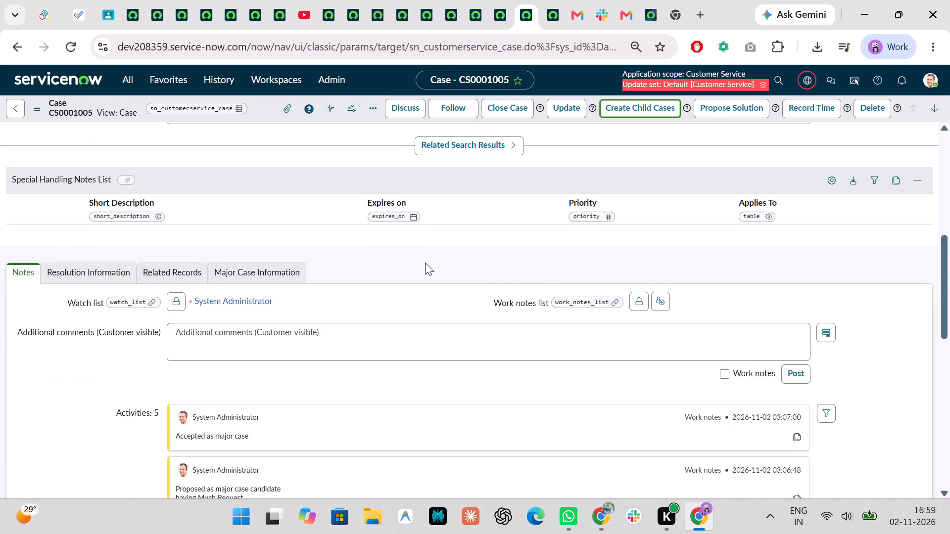
scroll(425, 263, down, 2)
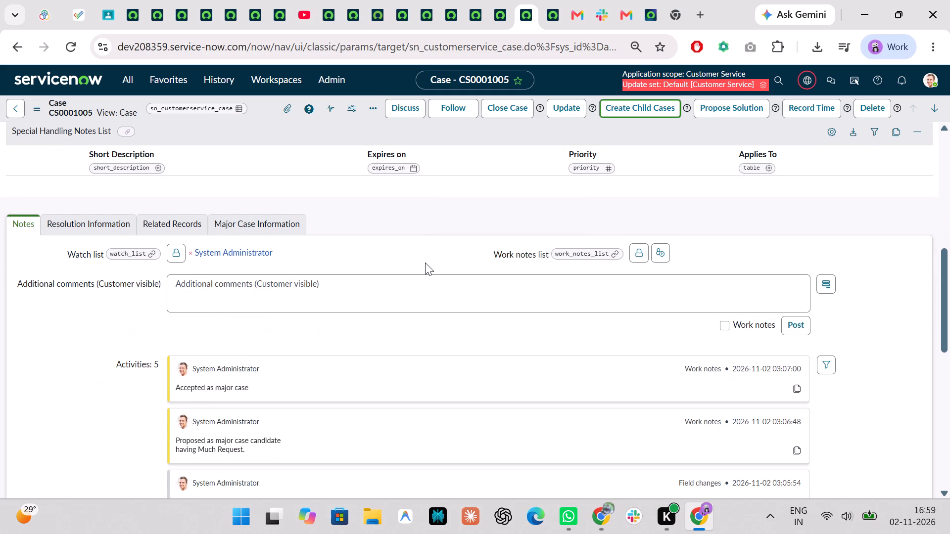
scroll(425, 263, down, 3)
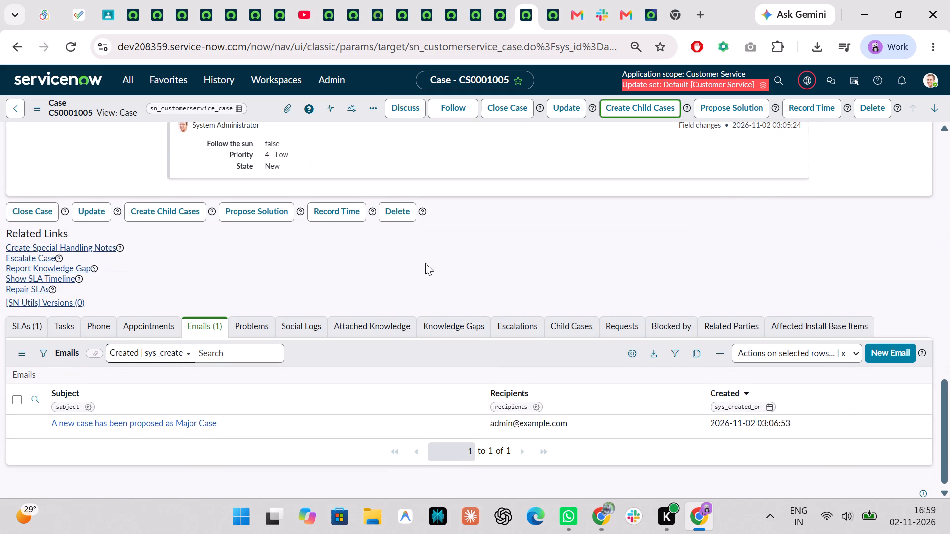
scroll(425, 263, right, 2)
scroll(425, 263, up, 1)
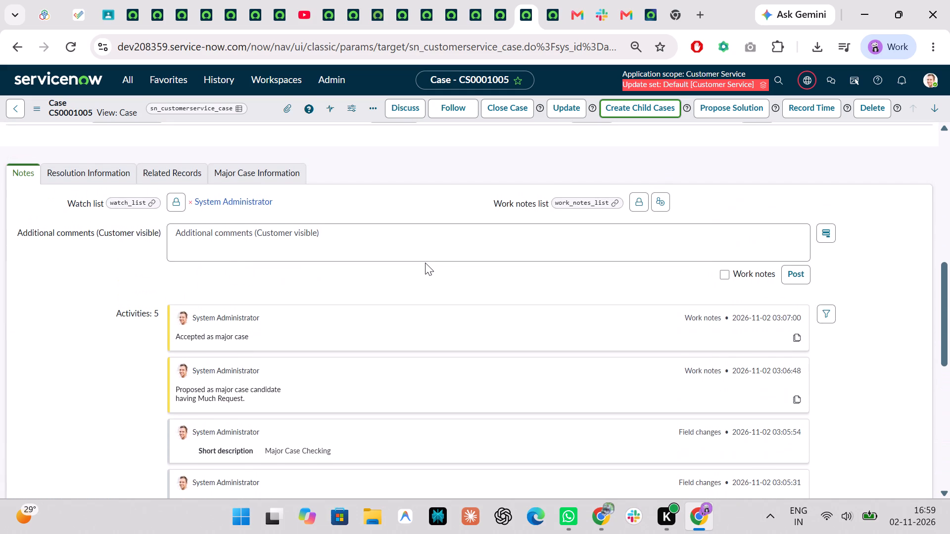
scroll(425, 263, up, 1)
click(291, 174)
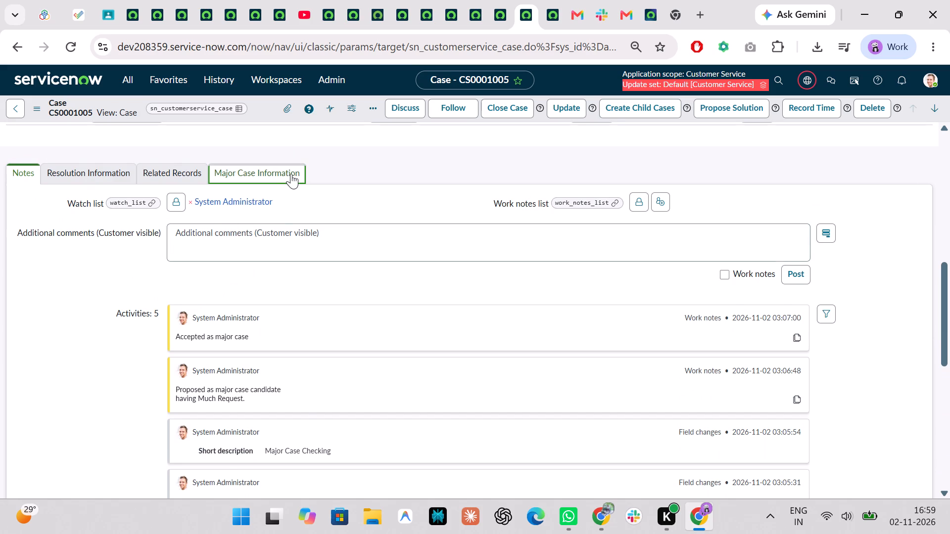
scroll(291, 174, down, 1)
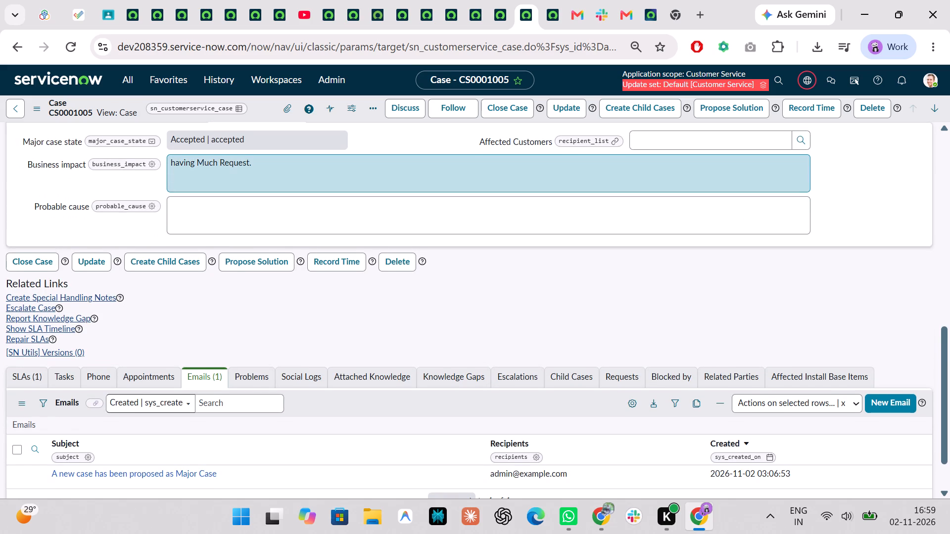
scroll(291, 174, up, 2)
scroll(291, 174, left, 1)
scroll(291, 174, up, 4)
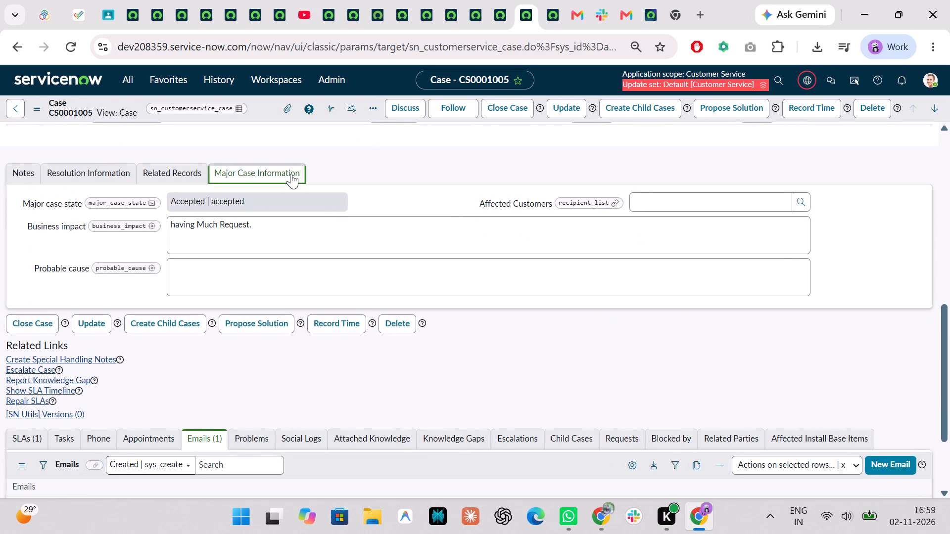
scroll(291, 174, up, 9)
Close the publication recipient record's browser tab and the tab after it, and return to publication PUB0001001.
click(355, 0)
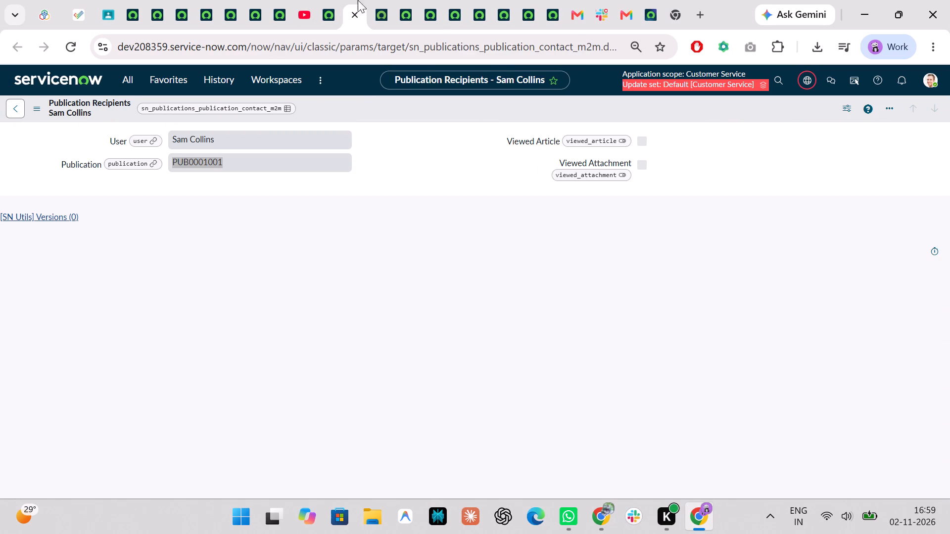
click(381, 0)
click(356, 0)
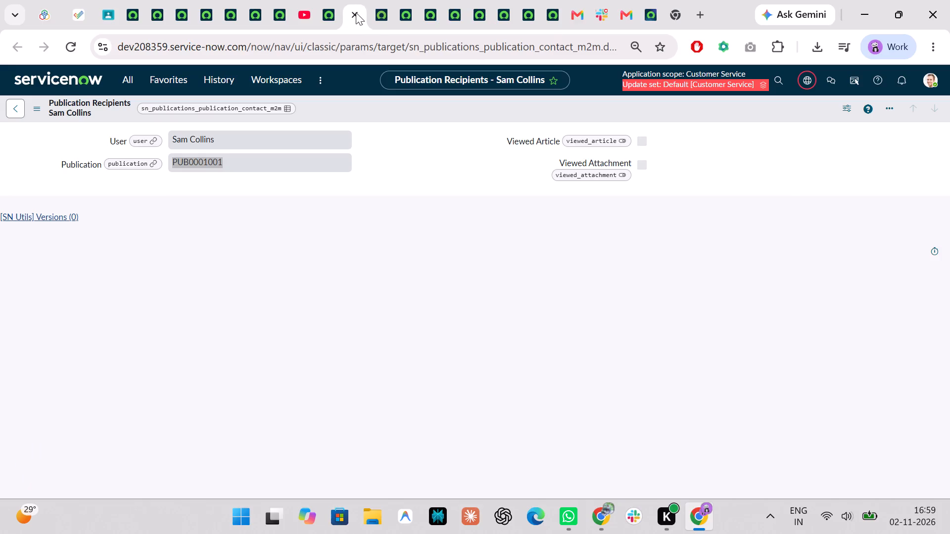
click(356, 14)
click(356, 14)
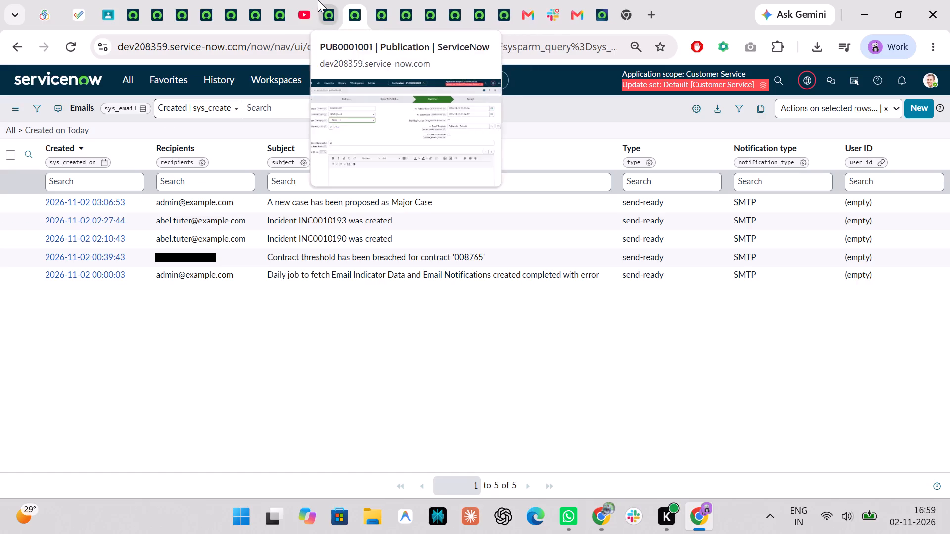
click(316, 0)
click(328, 0)
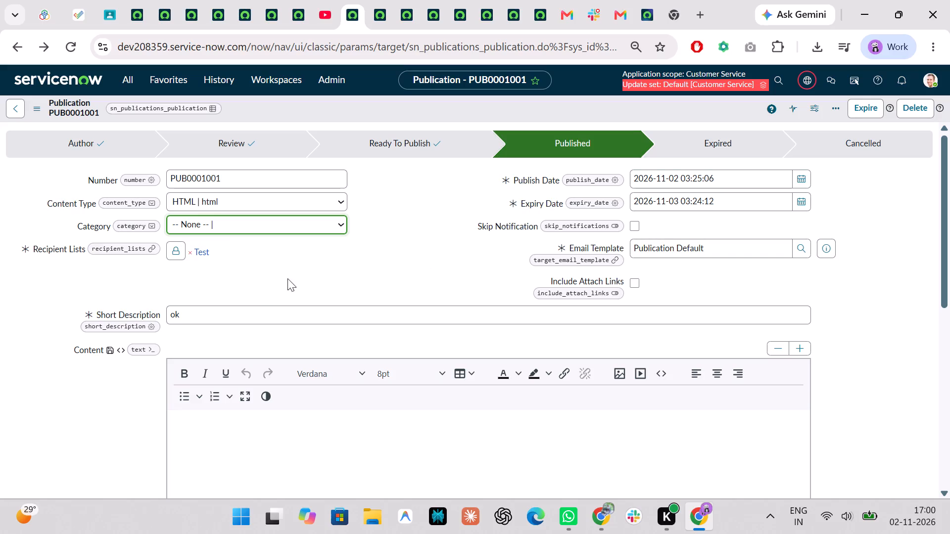
Open the Form Layout configuration from case CS0001005, declining Form Builder, and look through the available fields for a recipient field.
click(379, 0)
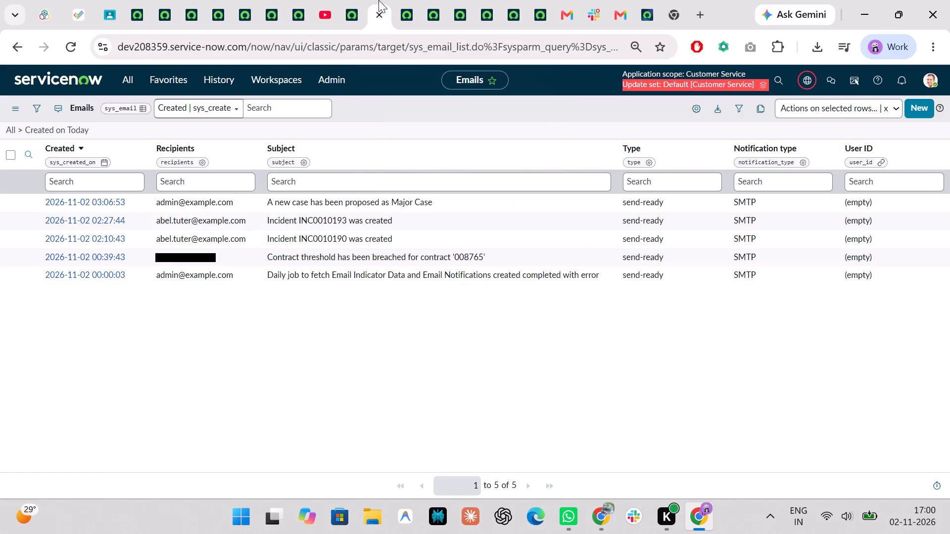
click(427, 0)
click(475, 0)
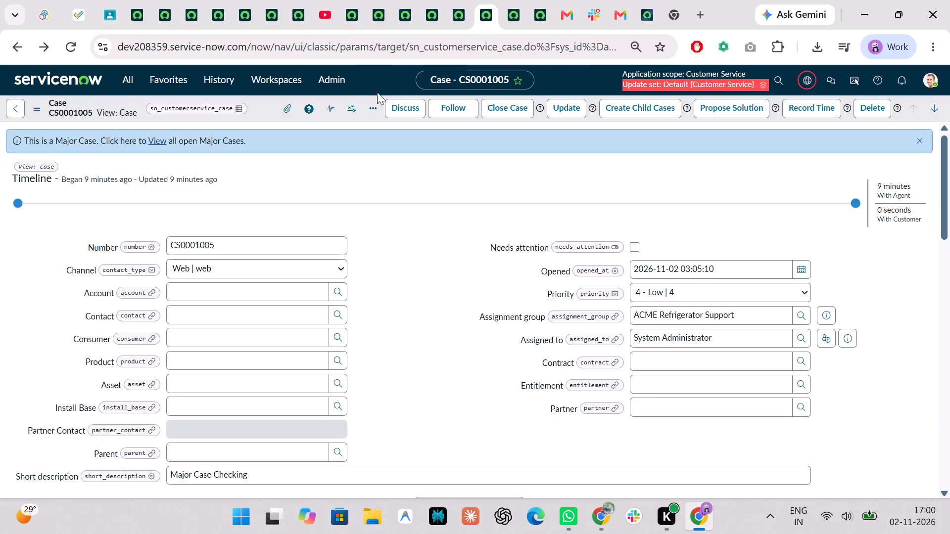
right_click(264, 105)
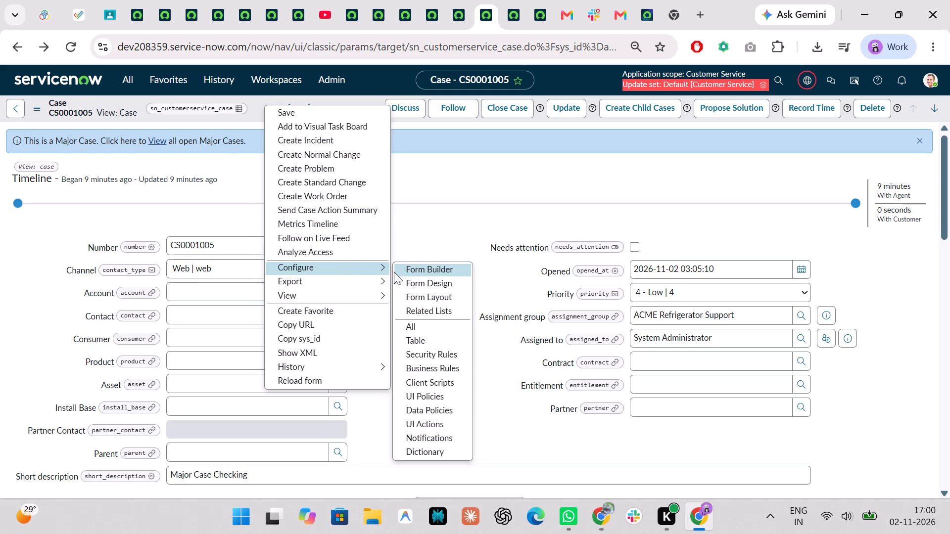
click(445, 296)
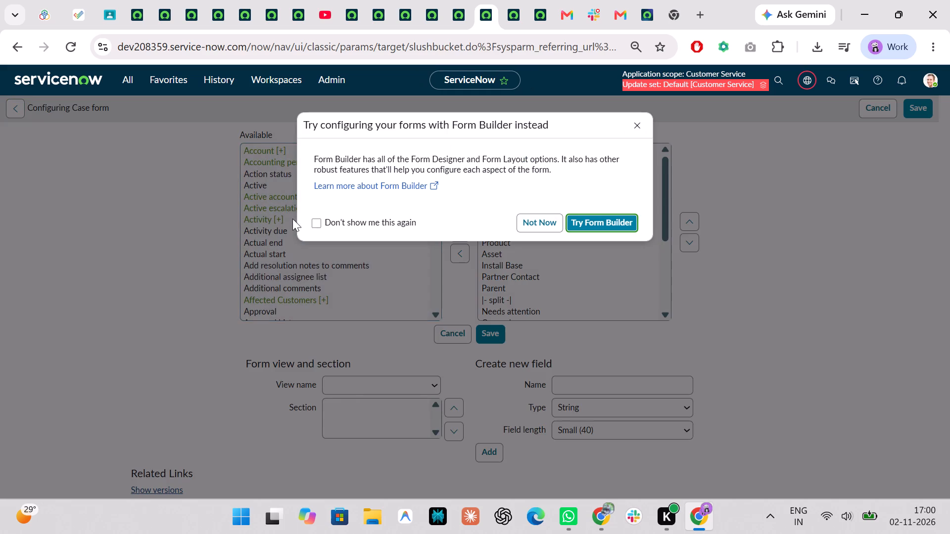
click(534, 223)
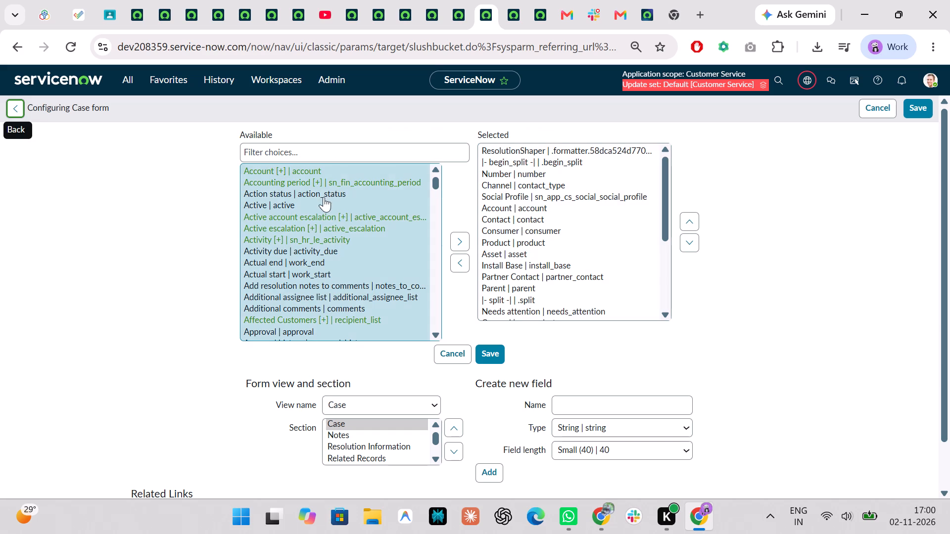
click(317, 188)
scroll(332, 245, down, 2)
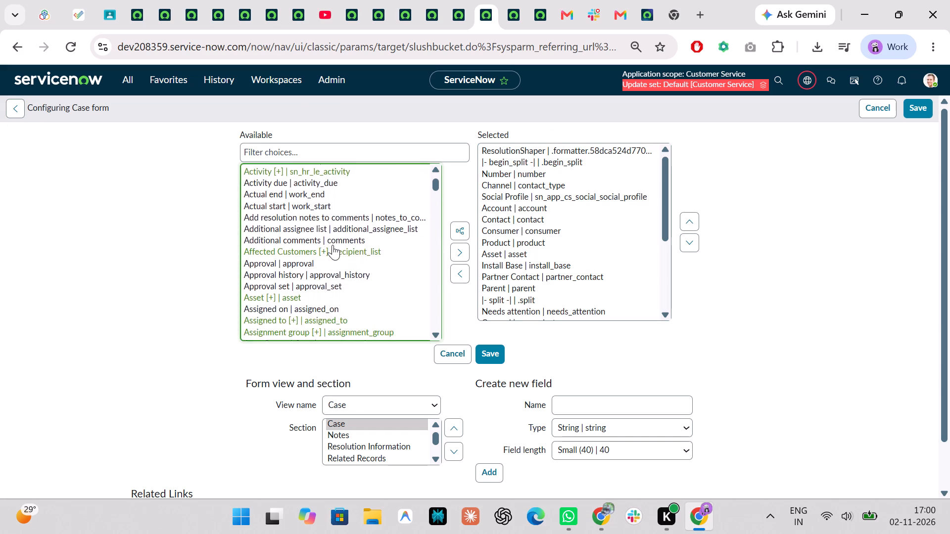
scroll(332, 245, down, 2)
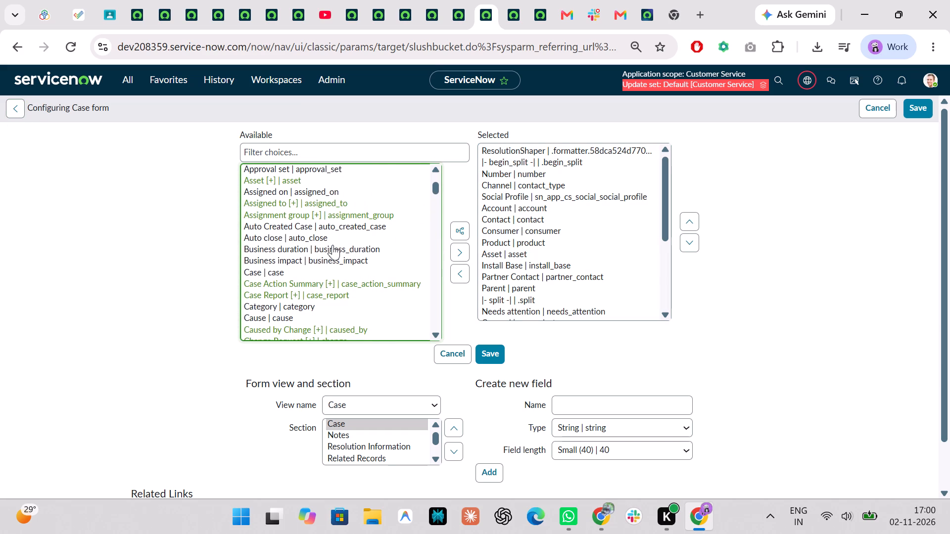
click(332, 245)
text(rrrrrrrrr)
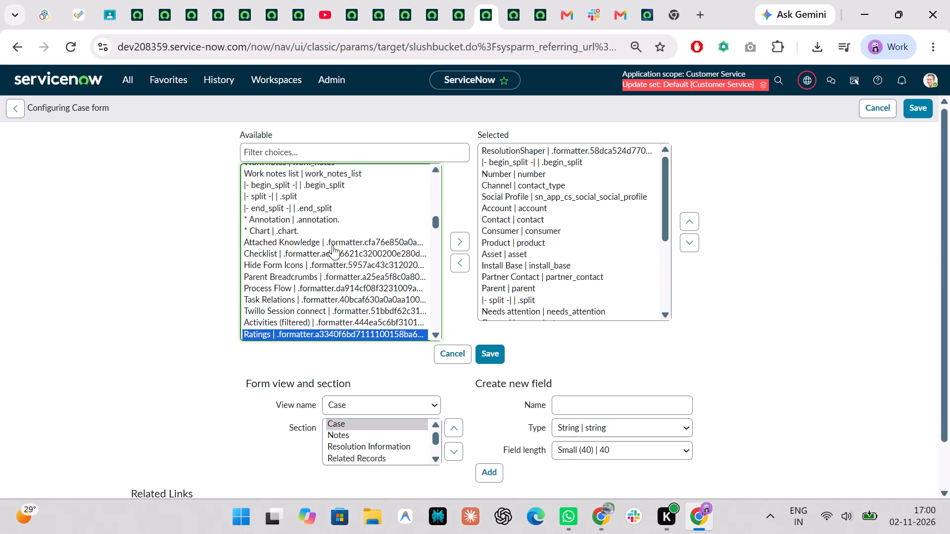
Copy the Recipient Lists label from publication PUB0001001 and filter the Case form's available fields with it, shortened to "Recipi".
click(359, 0)
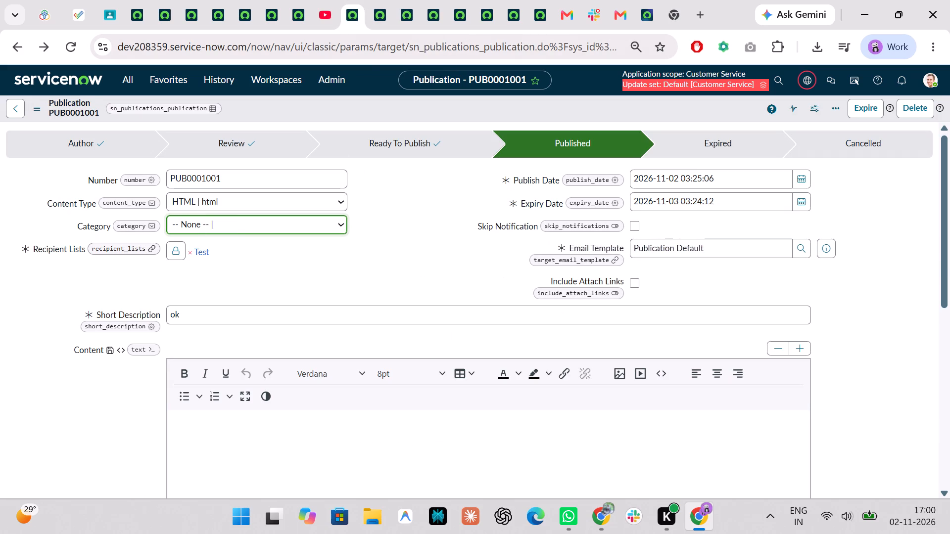
drag(84, 248, 29, 255)
key(ctrl+c)
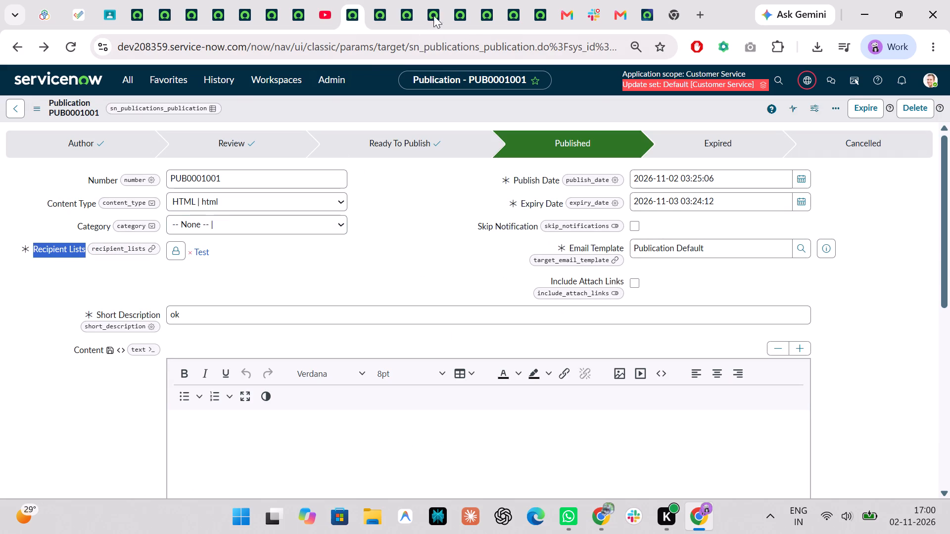
click(427, 0)
click(414, 0)
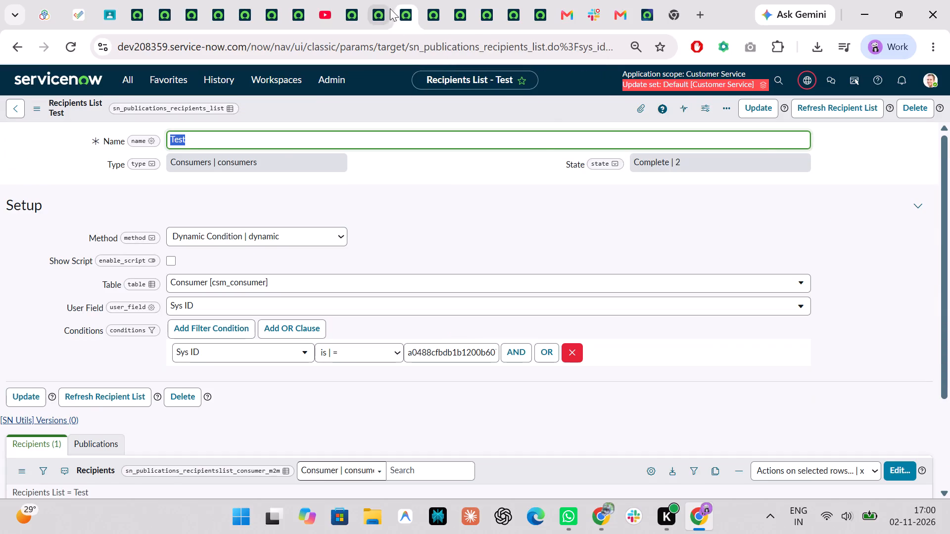
click(382, 0)
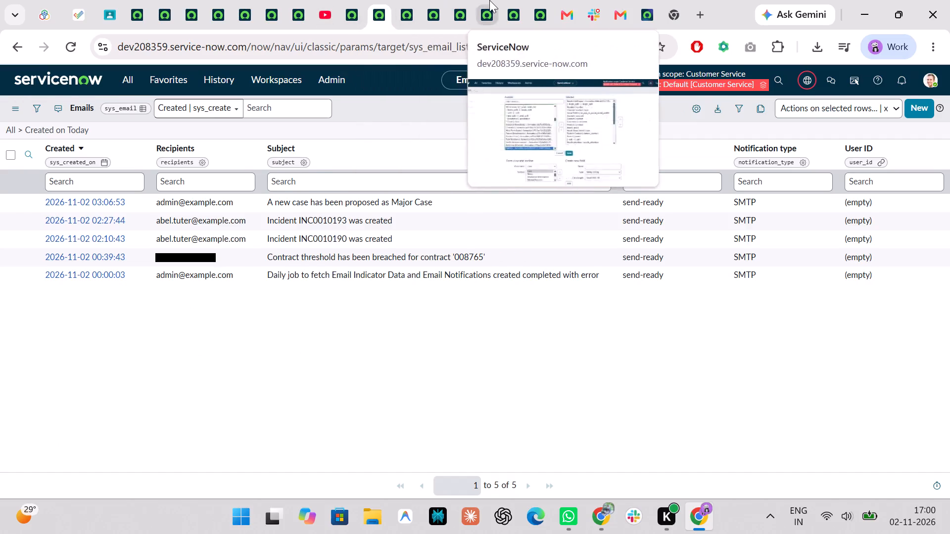
click(489, 0)
click(304, 148)
key(ctrl+v)
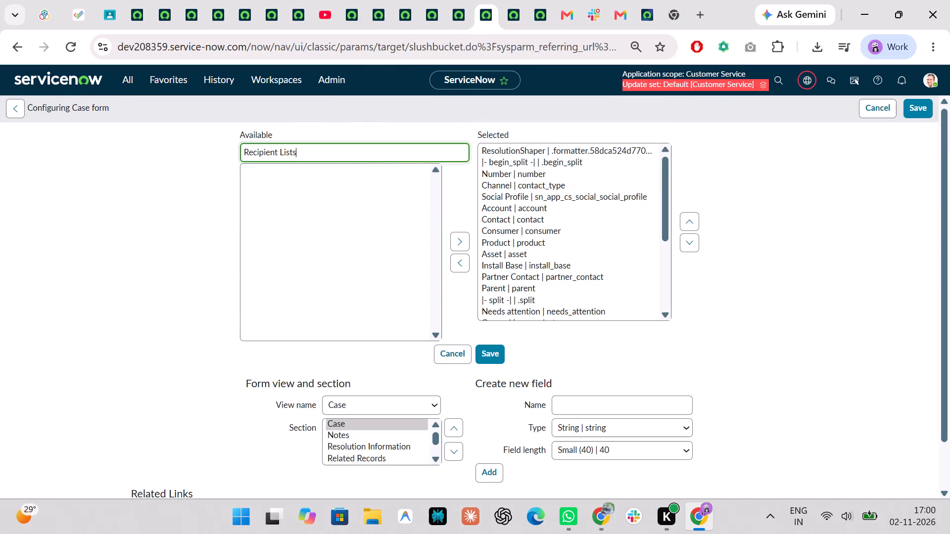
key(BackSpace)
key(BackSpace)
key(BackSpace)
key(BackSpace)
key(BackSpace)
key(BackSpace)
key(BackSpace)
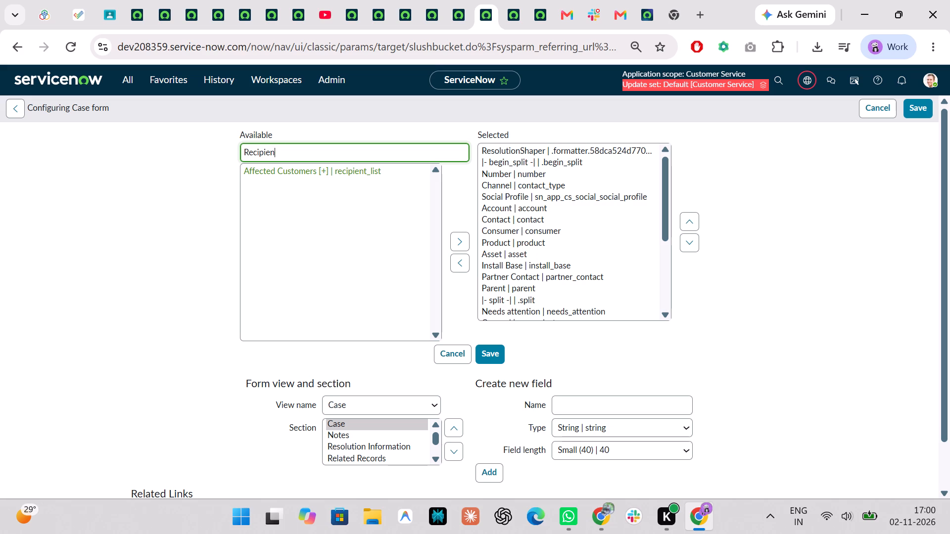
key(BackSpace)
key(BackSpace)
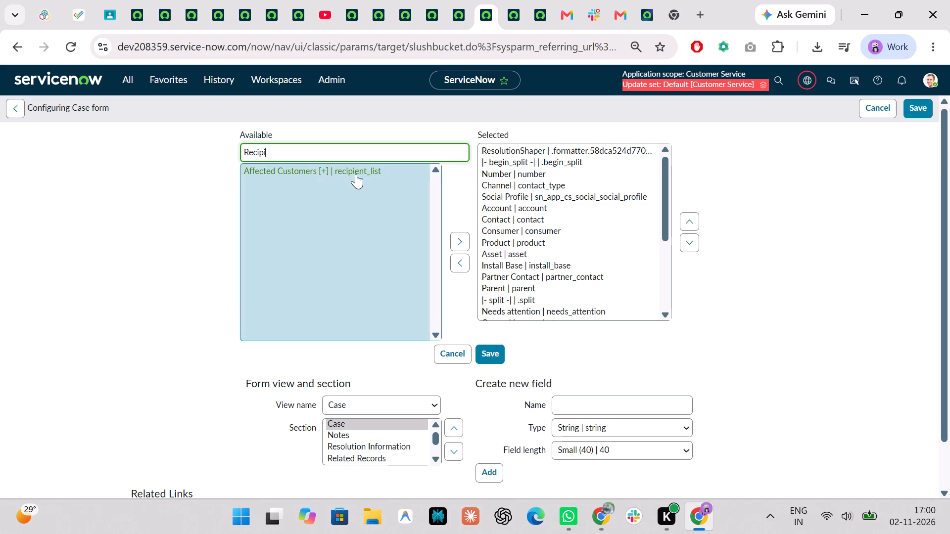
Add the Affected Customers (recipient_list) field to the Case form view between Asset and Install Base, and save the layout.
double_click(354, 171)
scroll(568, 184, down, 1)
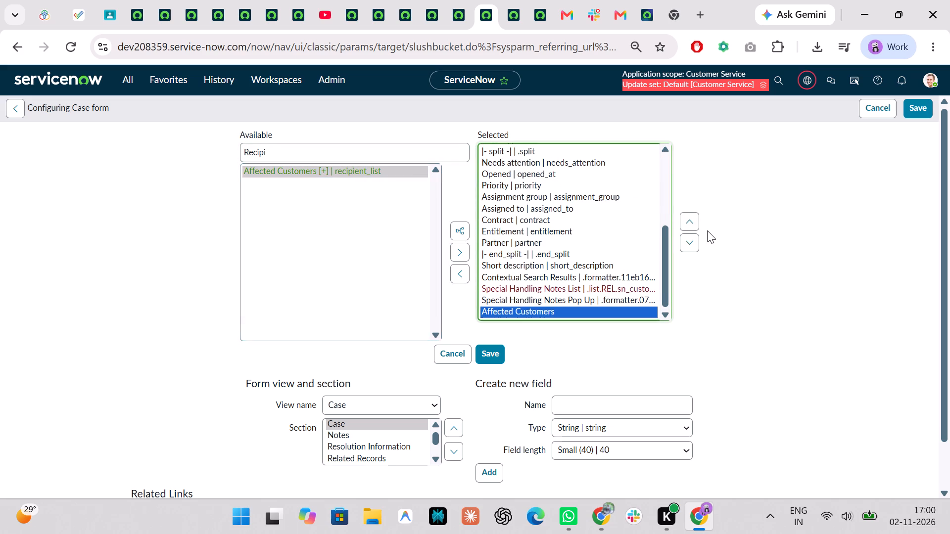
triple_click(686, 221)
triple_click(686, 221)
triple_click(686, 221)
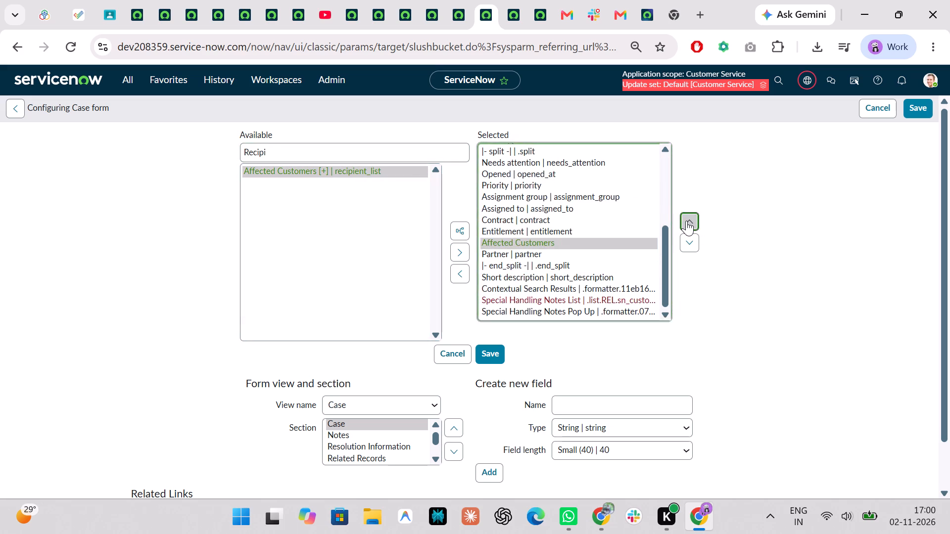
triple_click(686, 221)
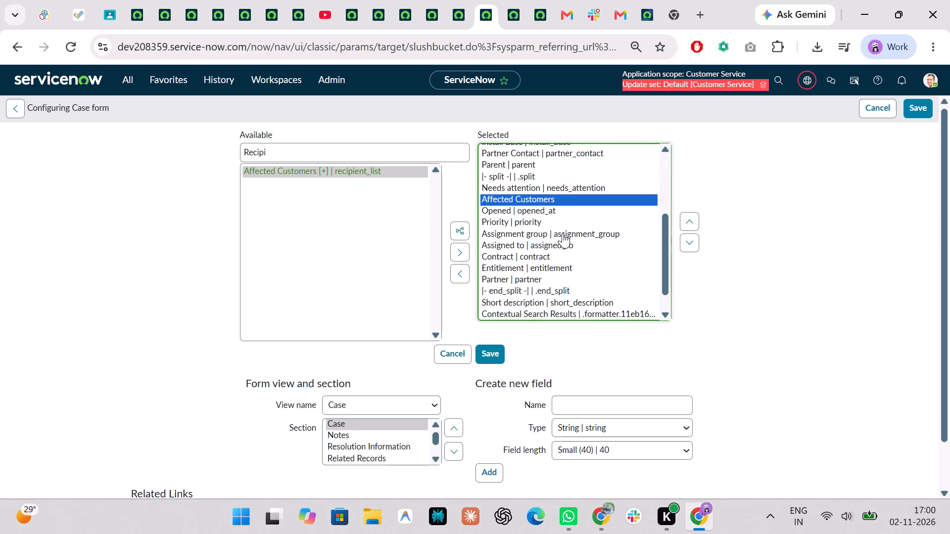
click(681, 207)
triple_click(690, 220)
double_click(690, 220)
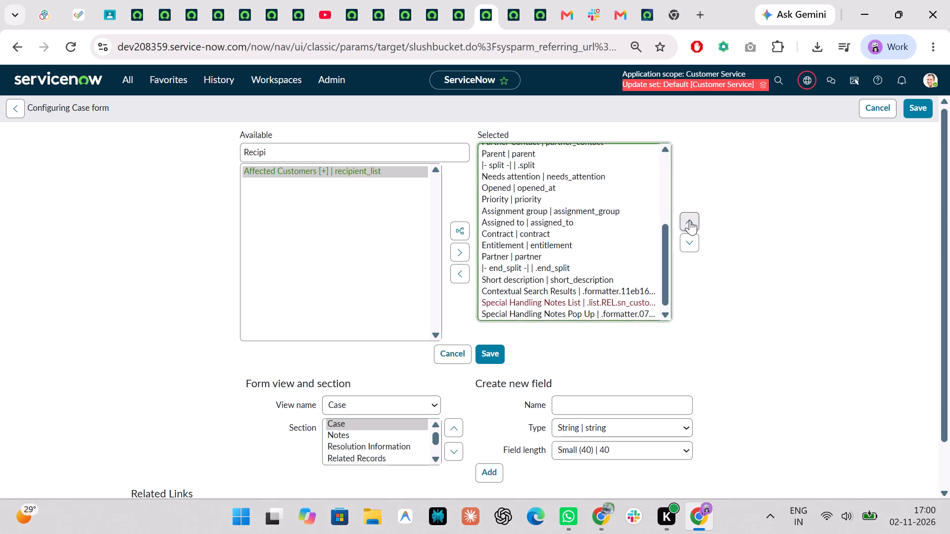
scroll(539, 222, up, 3)
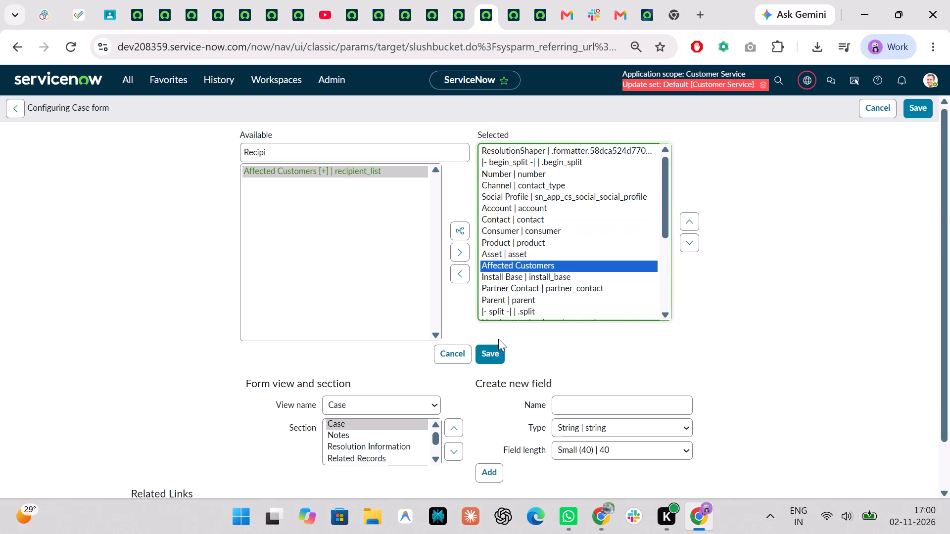
click(490, 356)
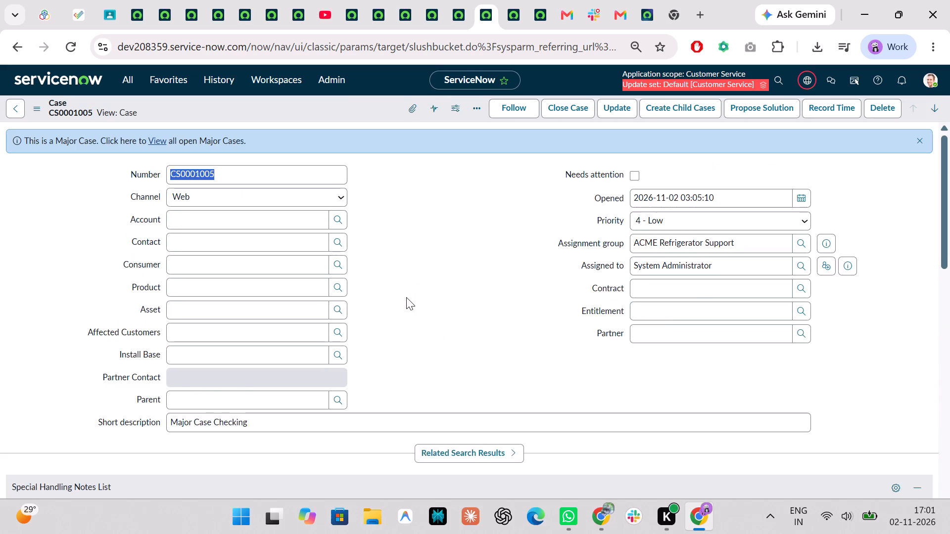
Set the Affected Customers field of case CS0001005 to the Test recipient list and save the record.
scroll(406, 297, down, 1)
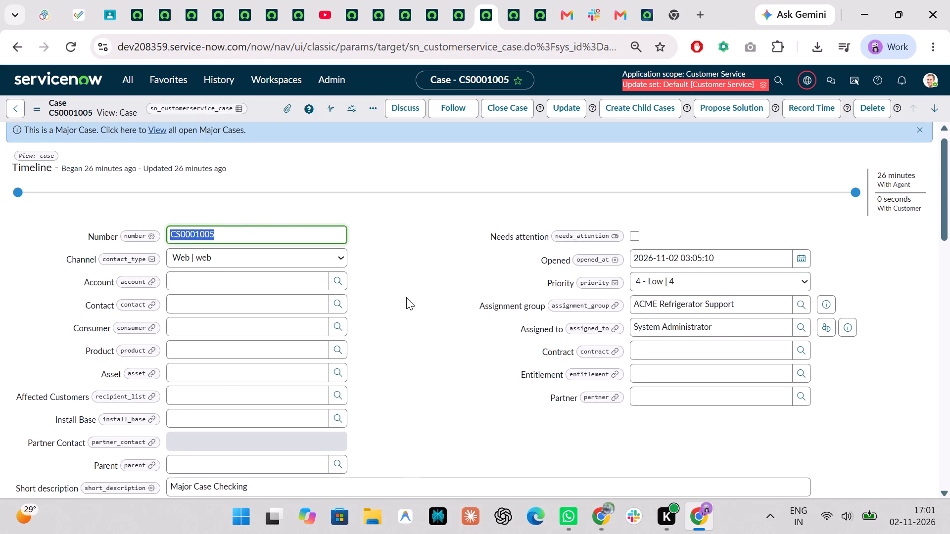
scroll(406, 297, down, 1)
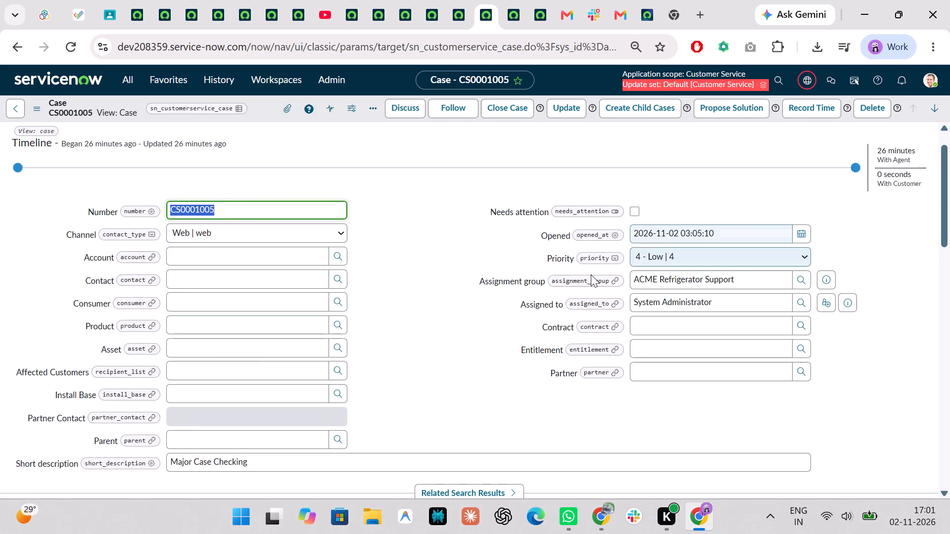
scroll(584, 340, down, 4)
scroll(584, 340, up, 1)
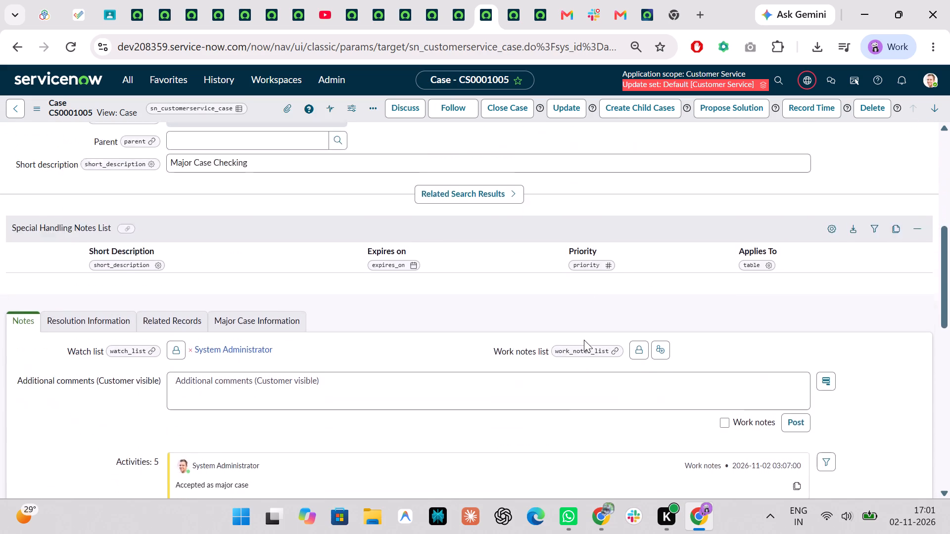
scroll(584, 340, up, 3)
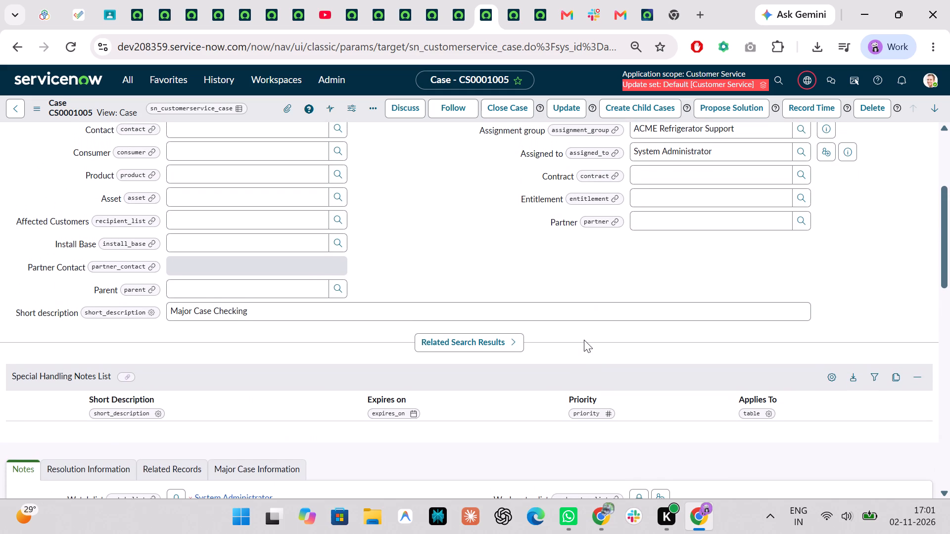
scroll(584, 340, up, 2)
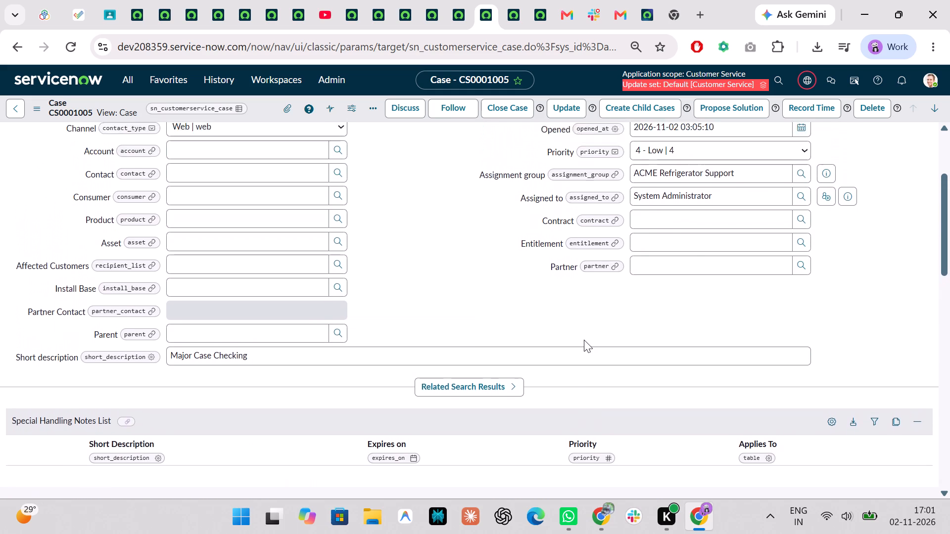
scroll(584, 340, up, 1)
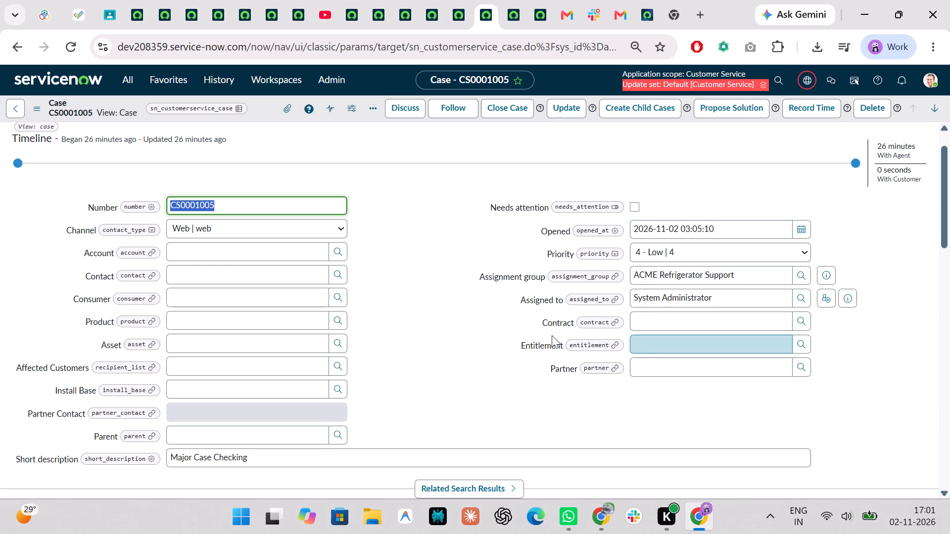
click(182, 358)
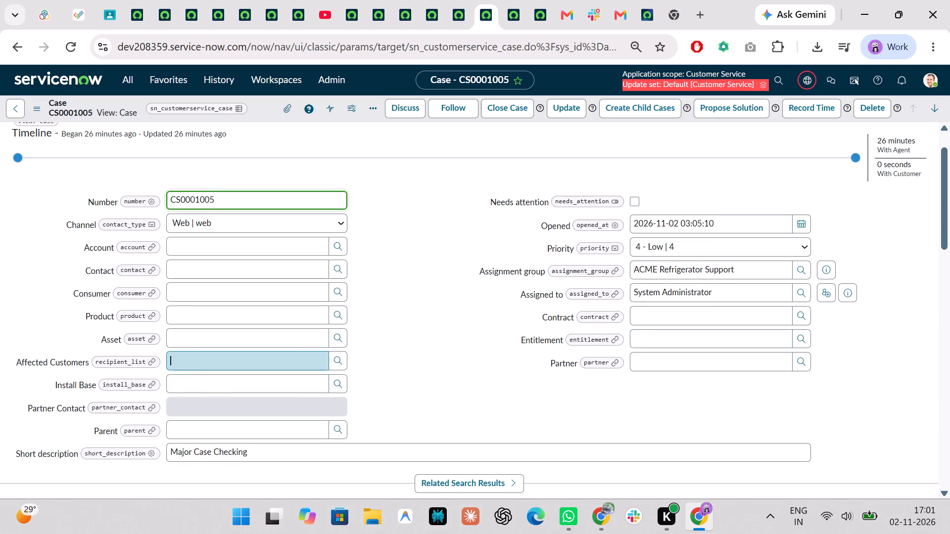
text(**)
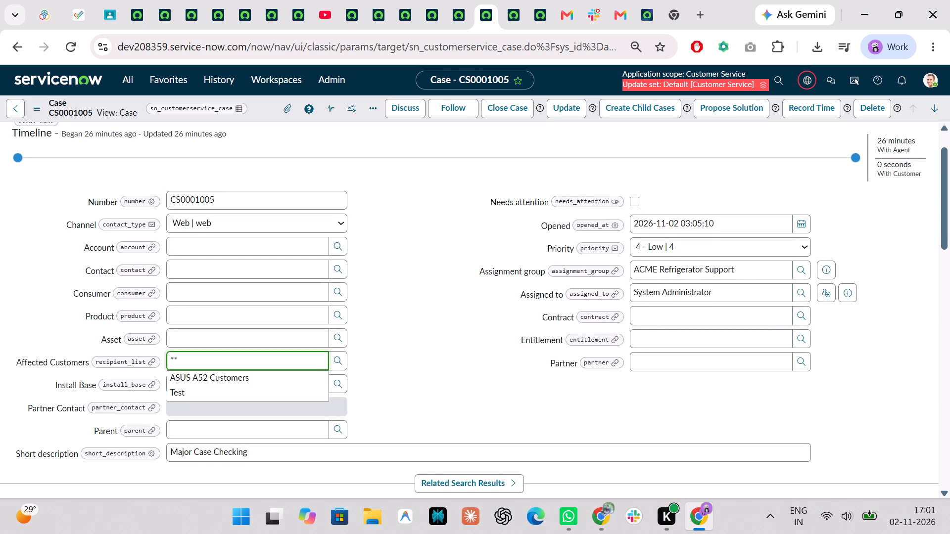
key(Down)
key(Down)
key(Return)
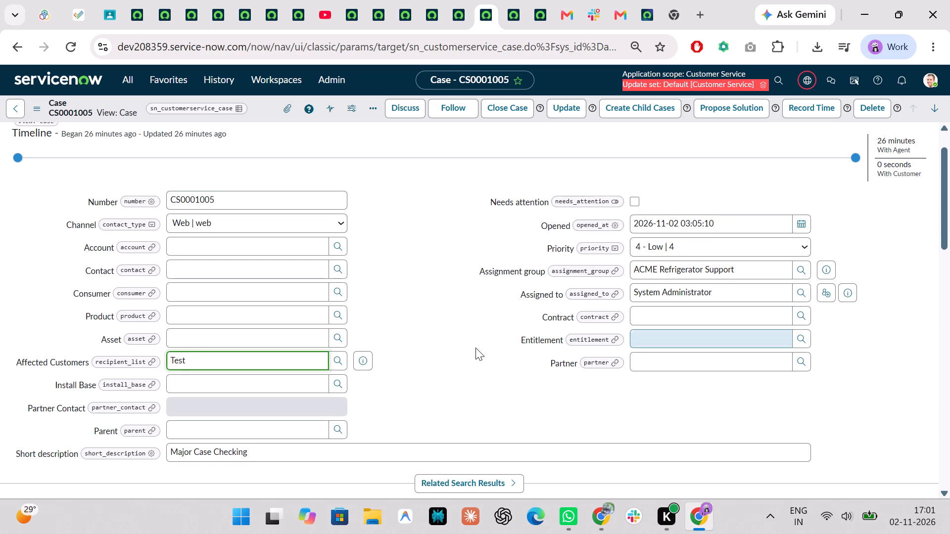
key(ctrl+s)
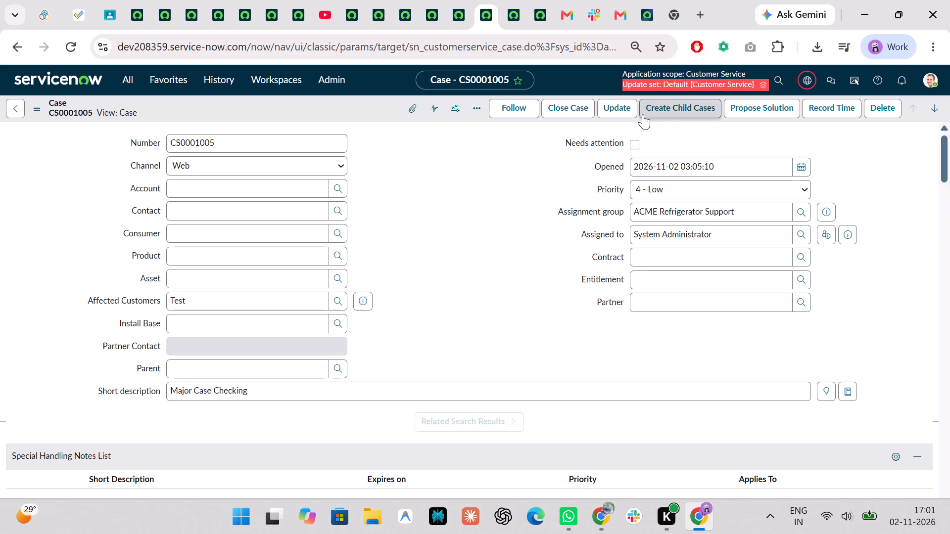
Create child cases from major case CS0001005 for its affected customers, with the case detail "ok".
click(666, 109)
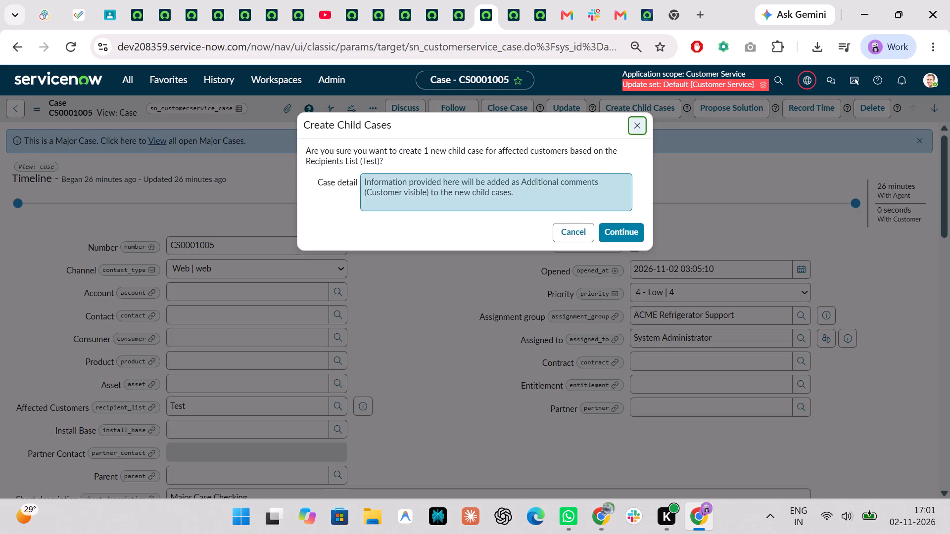
click(497, 173)
text(ok)
click(624, 232)
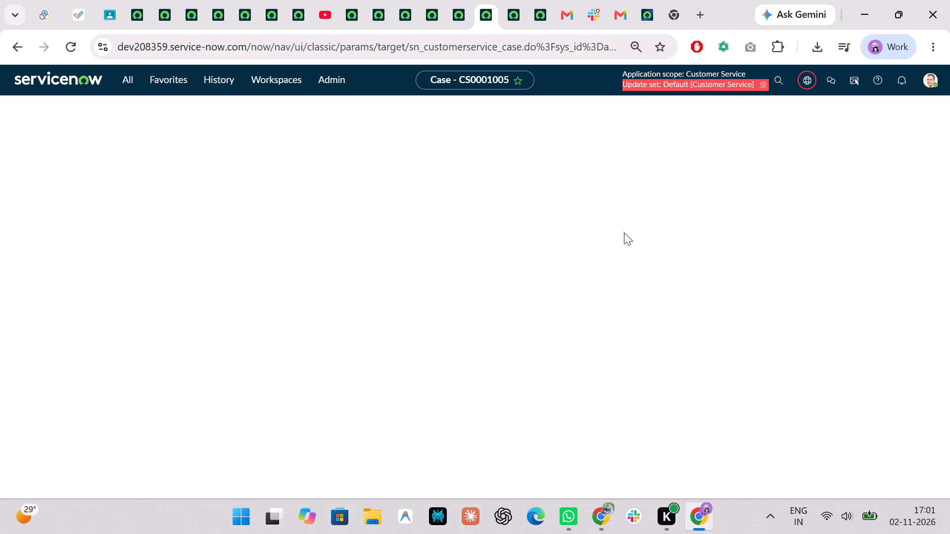
Examine the Child Cases related list of case CS0001005, then return to the case's main fields.
scroll(624, 232, down, 10)
scroll(624, 232, up, 2)
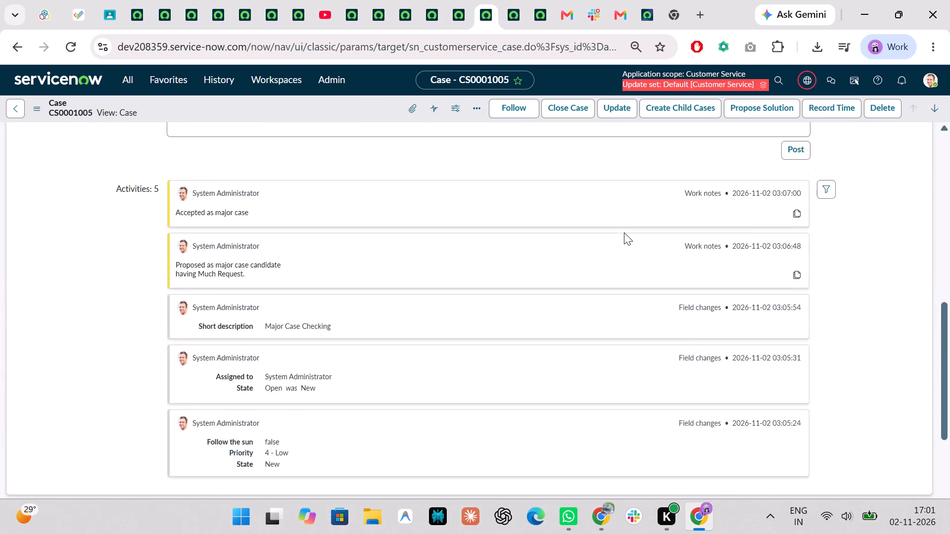
scroll(624, 232, up, 1)
scroll(624, 232, down, 8)
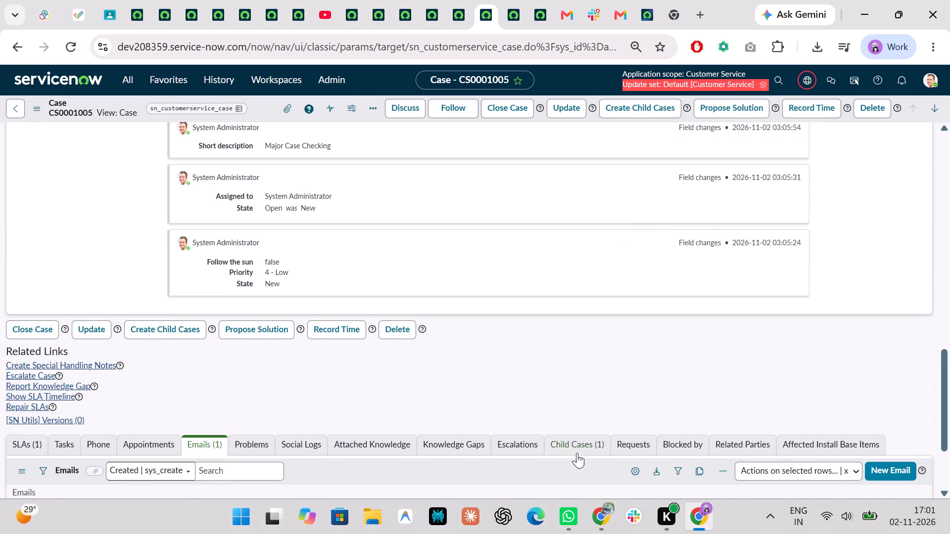
click(574, 441)
scroll(574, 441, down, 2)
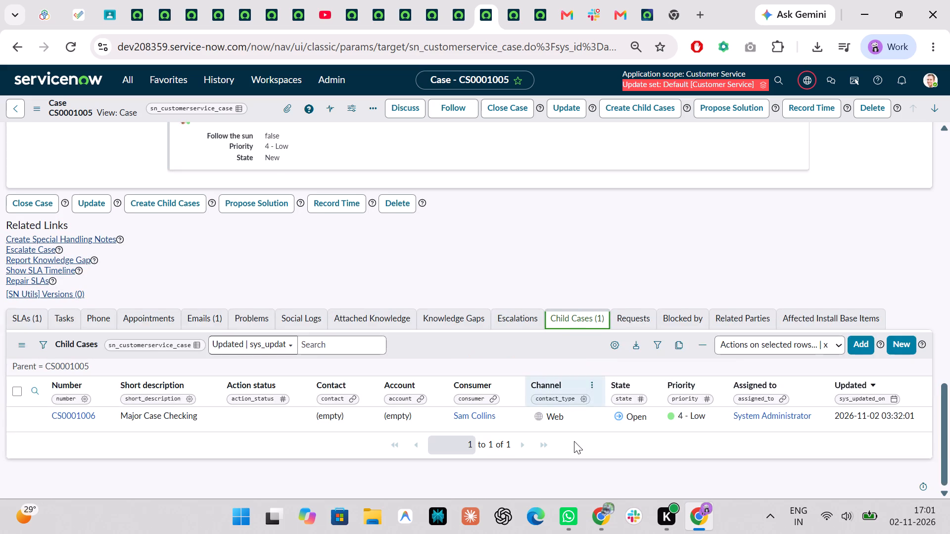
scroll(574, 441, down, 1)
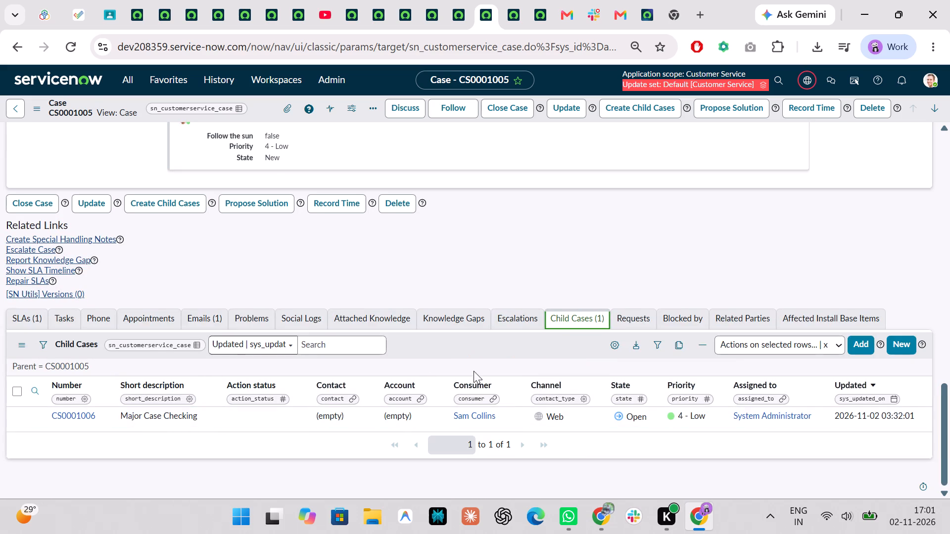
scroll(495, 415, up, 8)
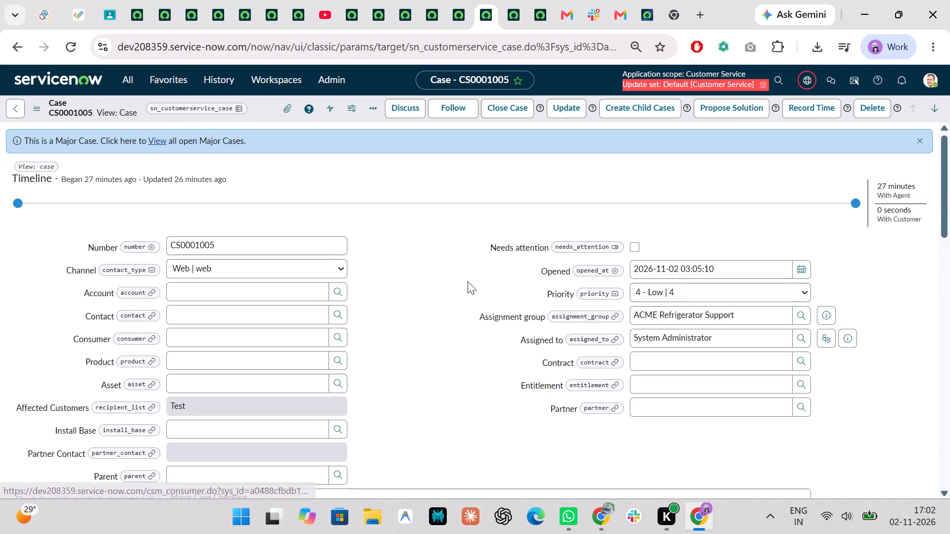